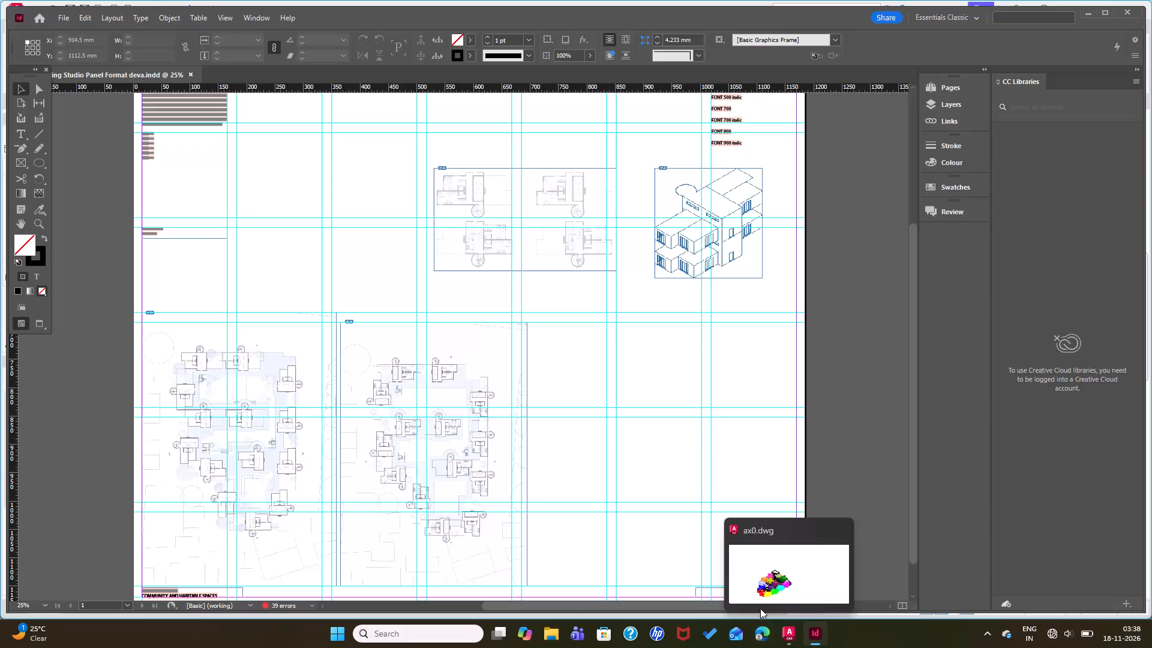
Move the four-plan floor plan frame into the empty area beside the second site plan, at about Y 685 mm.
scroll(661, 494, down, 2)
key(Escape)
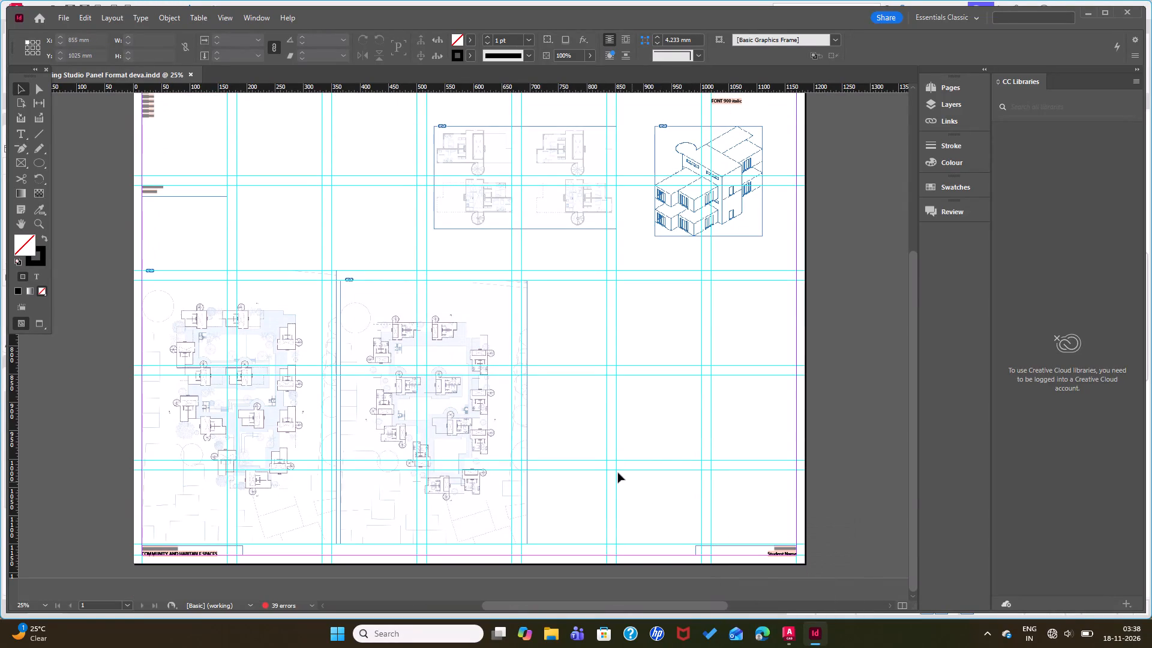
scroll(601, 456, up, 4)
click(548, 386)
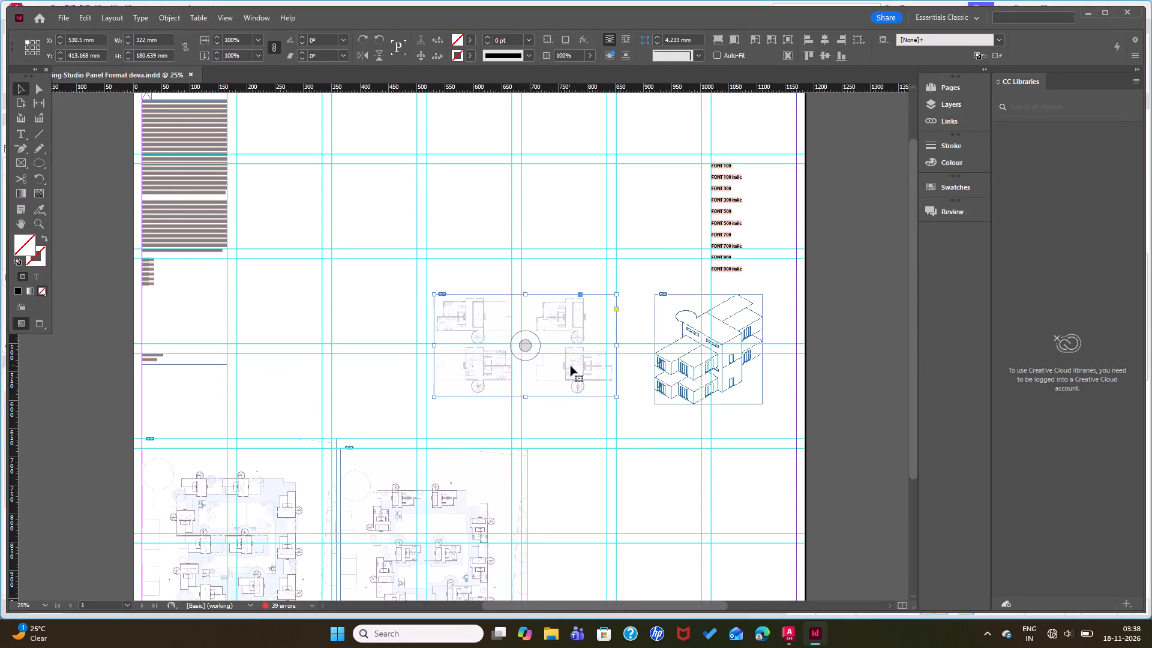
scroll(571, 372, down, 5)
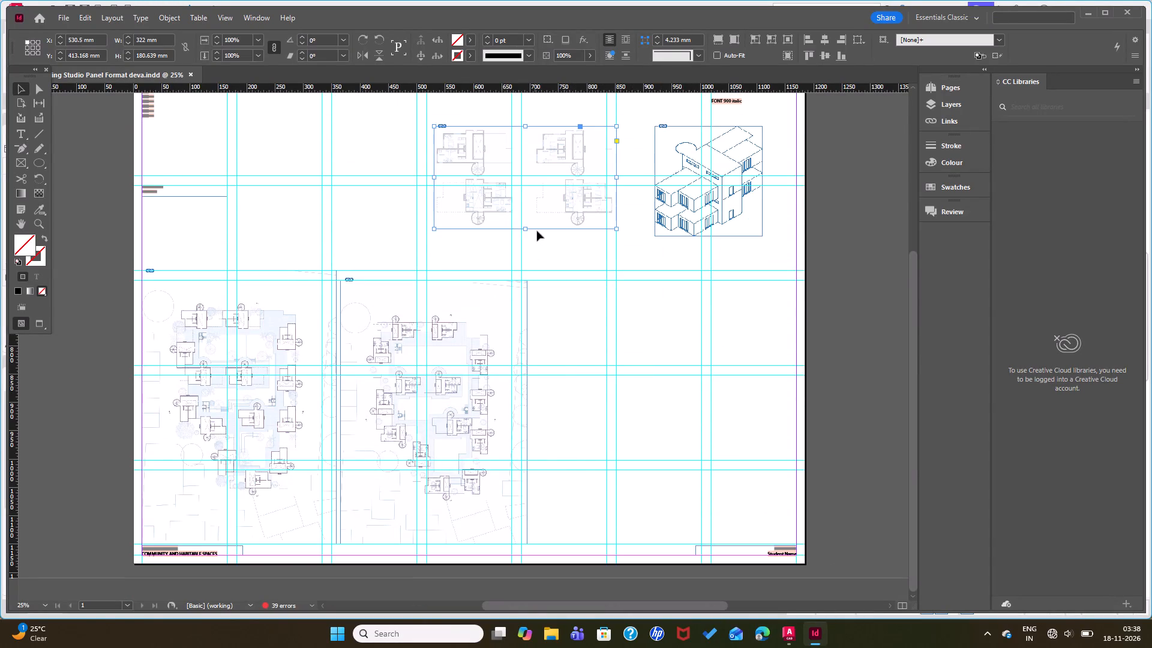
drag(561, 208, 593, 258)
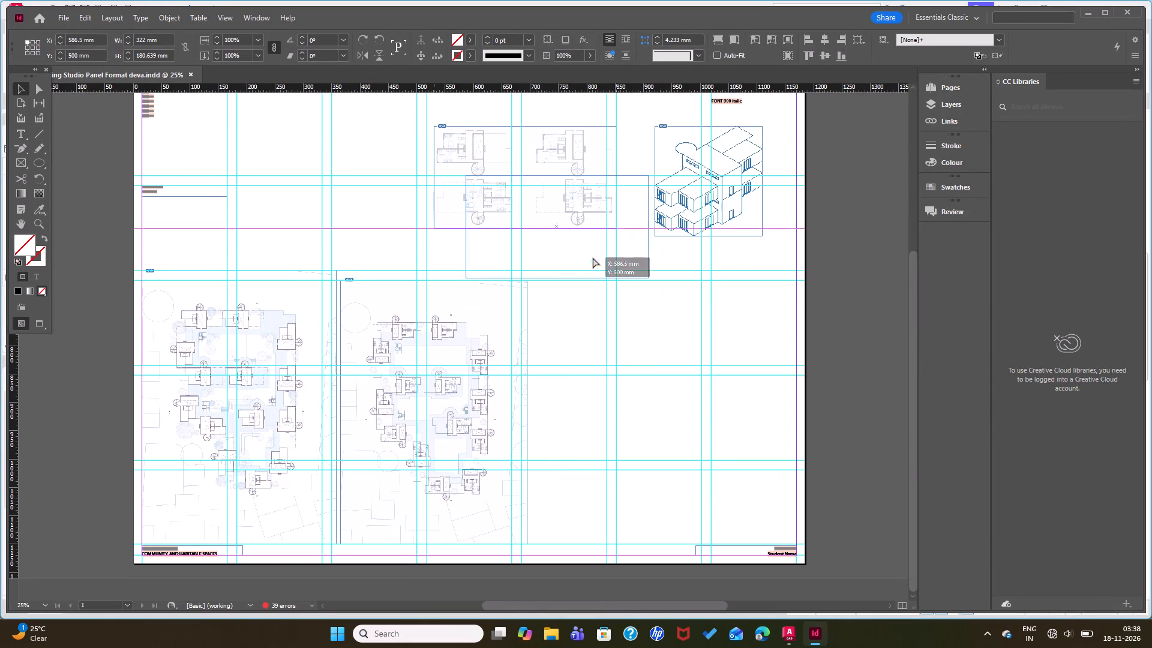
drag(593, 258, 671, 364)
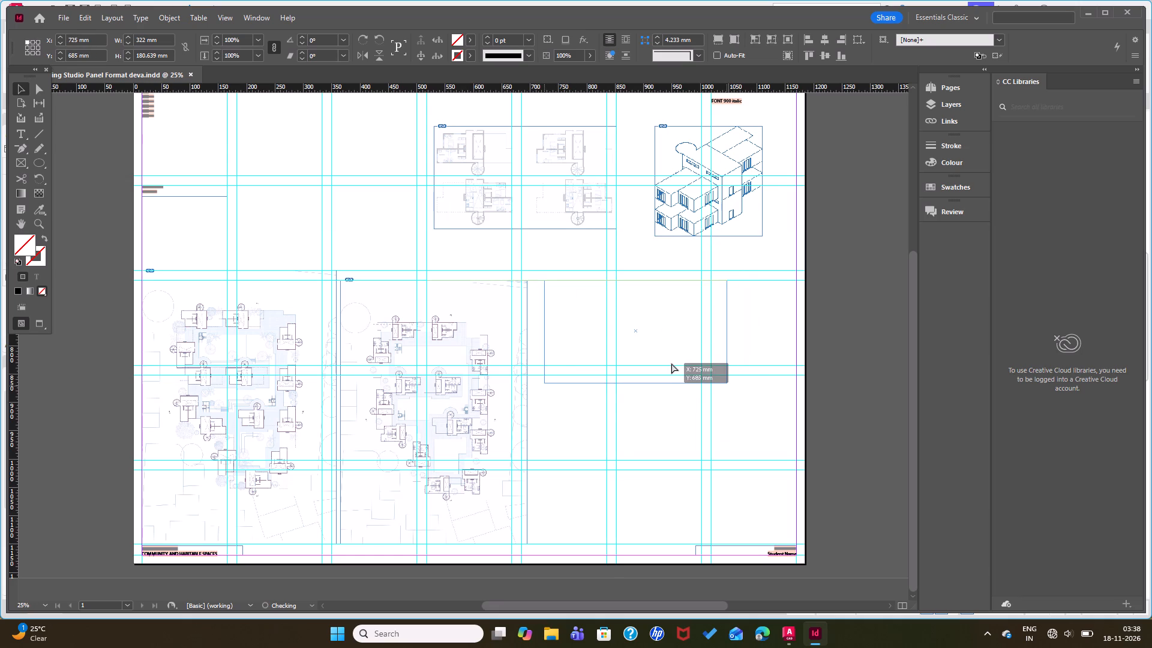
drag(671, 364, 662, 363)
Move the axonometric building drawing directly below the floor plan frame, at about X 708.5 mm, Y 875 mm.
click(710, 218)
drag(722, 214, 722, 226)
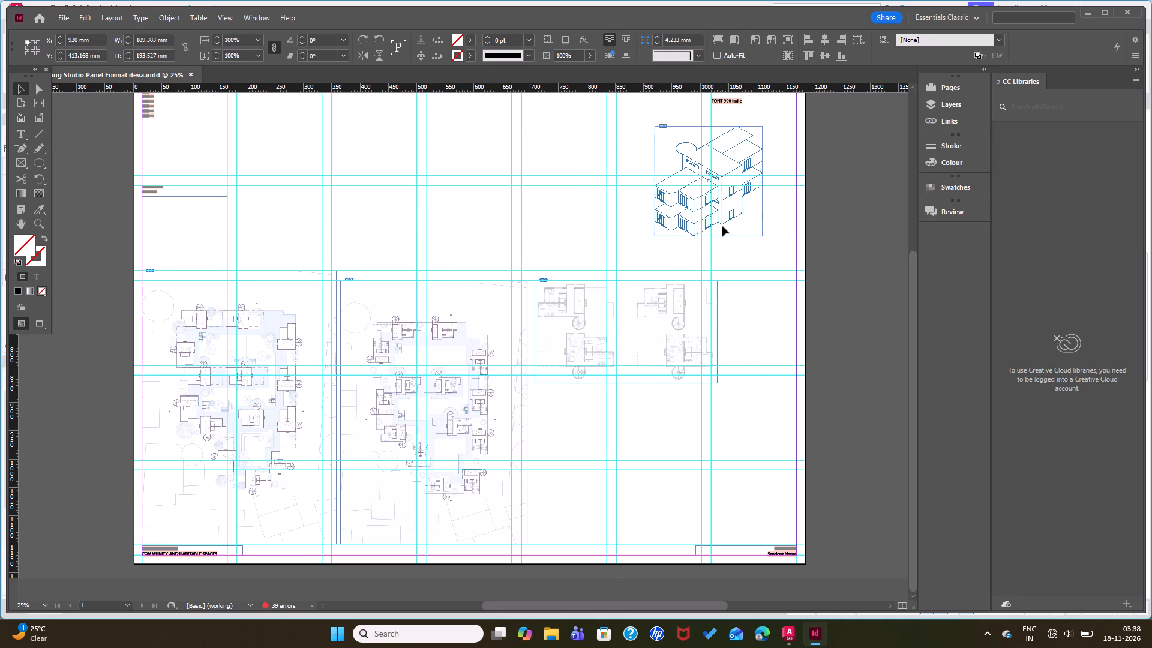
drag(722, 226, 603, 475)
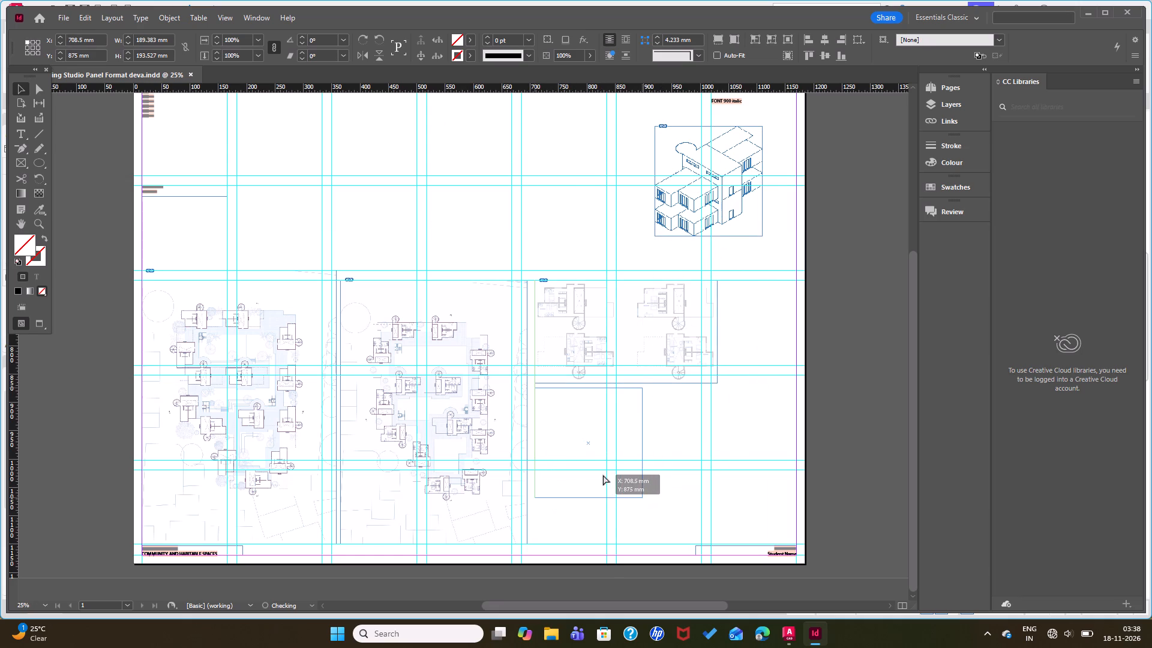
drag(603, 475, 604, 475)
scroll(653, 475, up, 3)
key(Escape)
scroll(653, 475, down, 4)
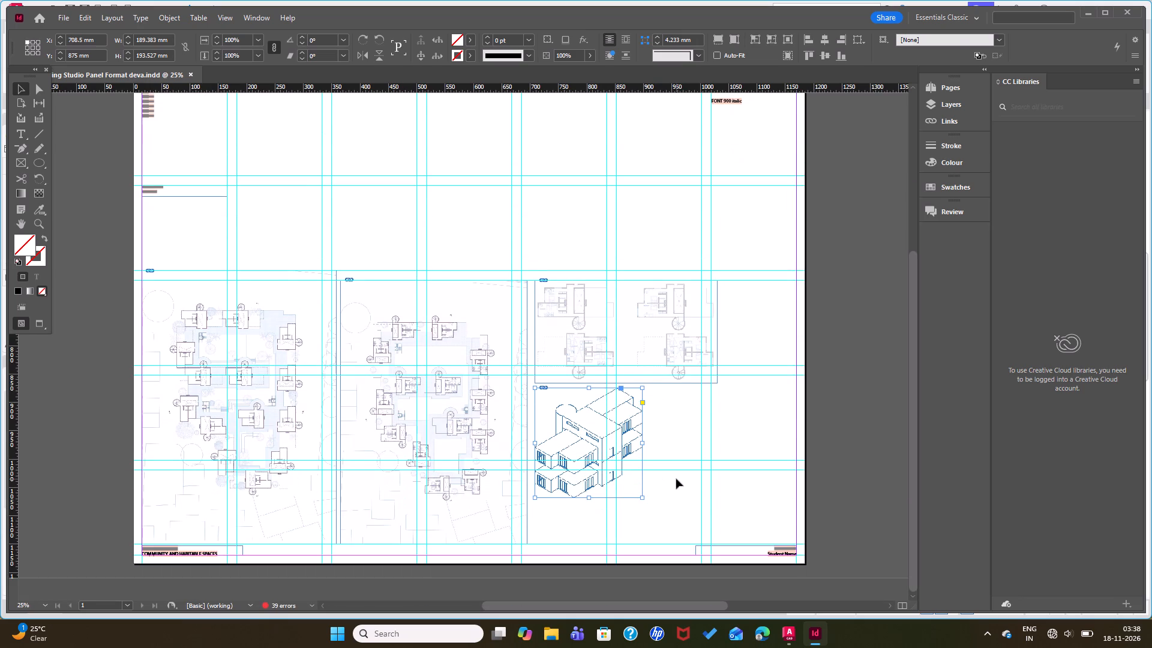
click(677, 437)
Move the floor plan frame into the empty band above the second site plan, at about Y 487 mm.
scroll(677, 437, up, 4)
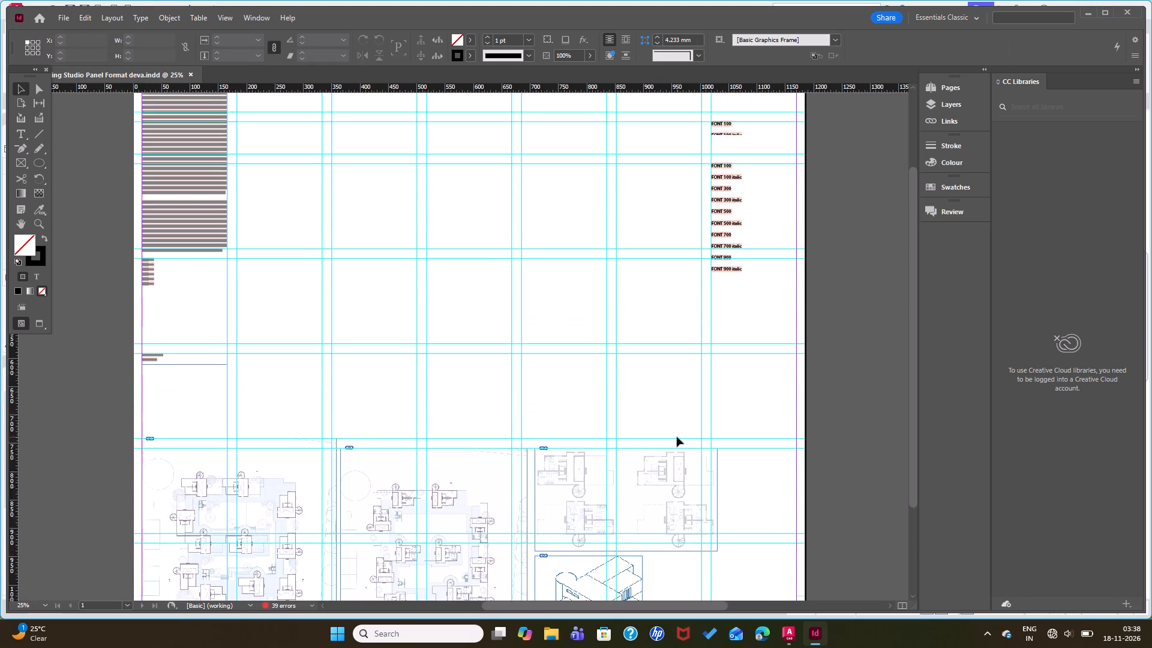
scroll(675, 441, down, 2)
drag(670, 454, 544, 363)
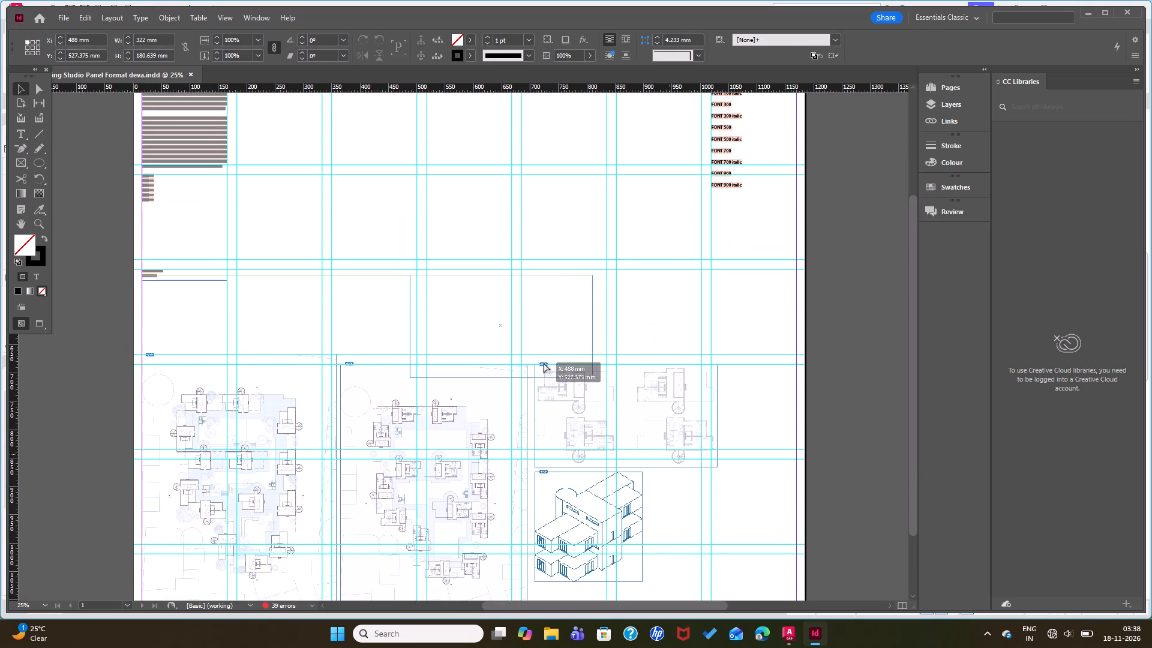
drag(544, 363, 484, 341)
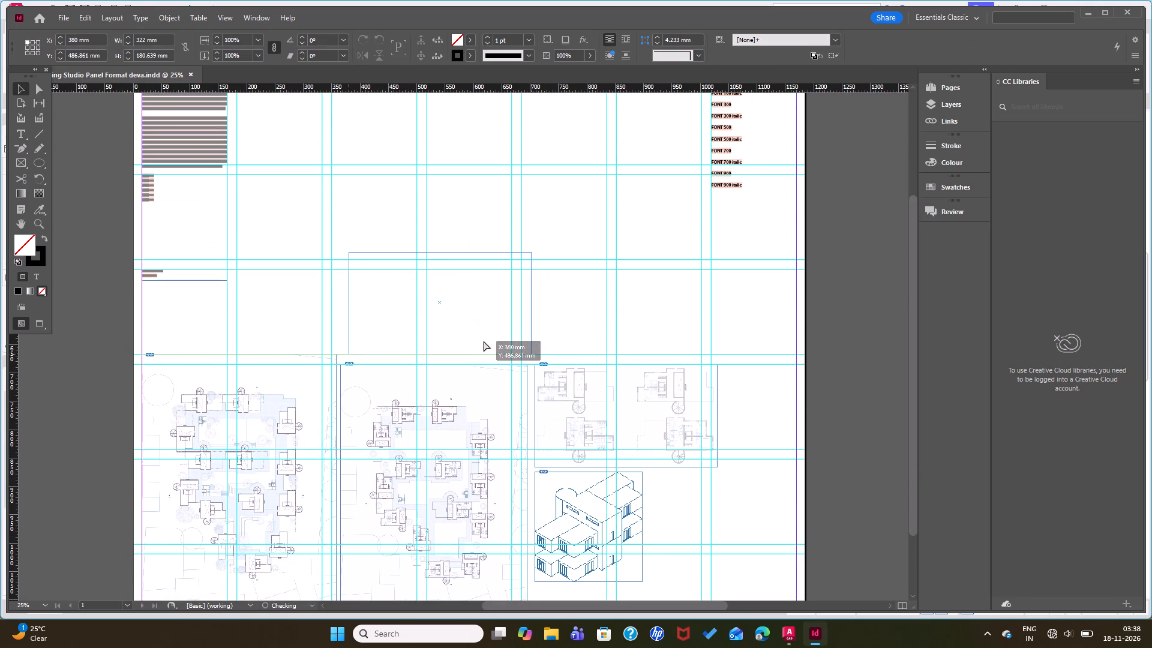
drag(484, 341, 485, 341)
click(574, 337)
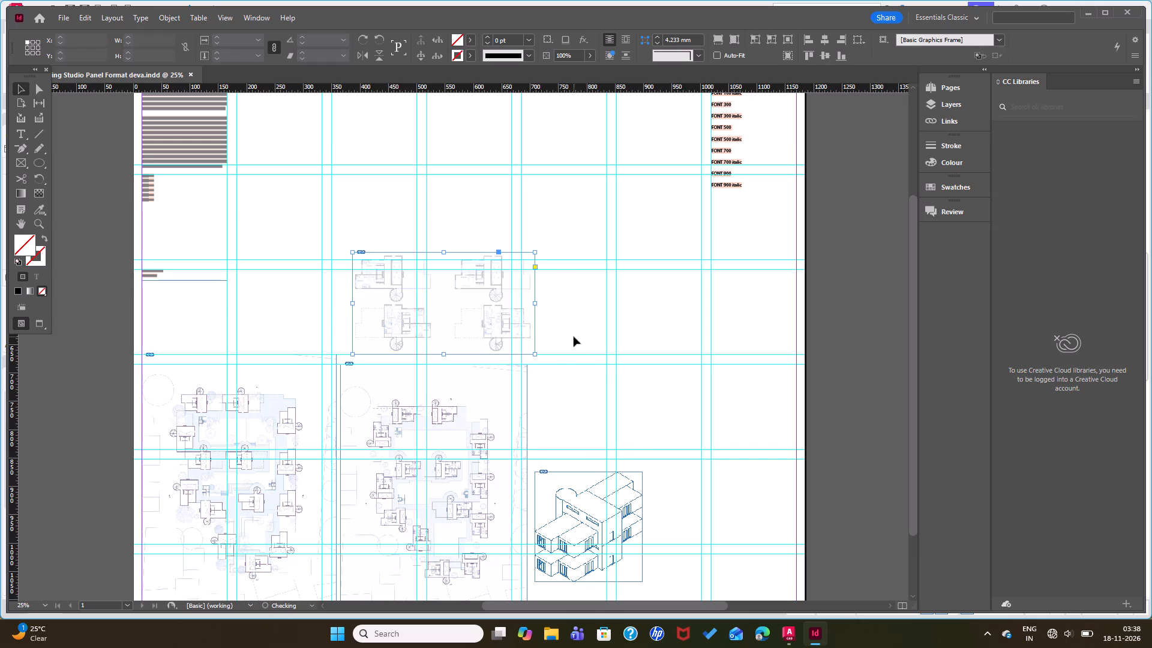
Move the axonometric building drawing up into the empty area to the right of the floor plan frame.
drag(624, 535, 640, 325)
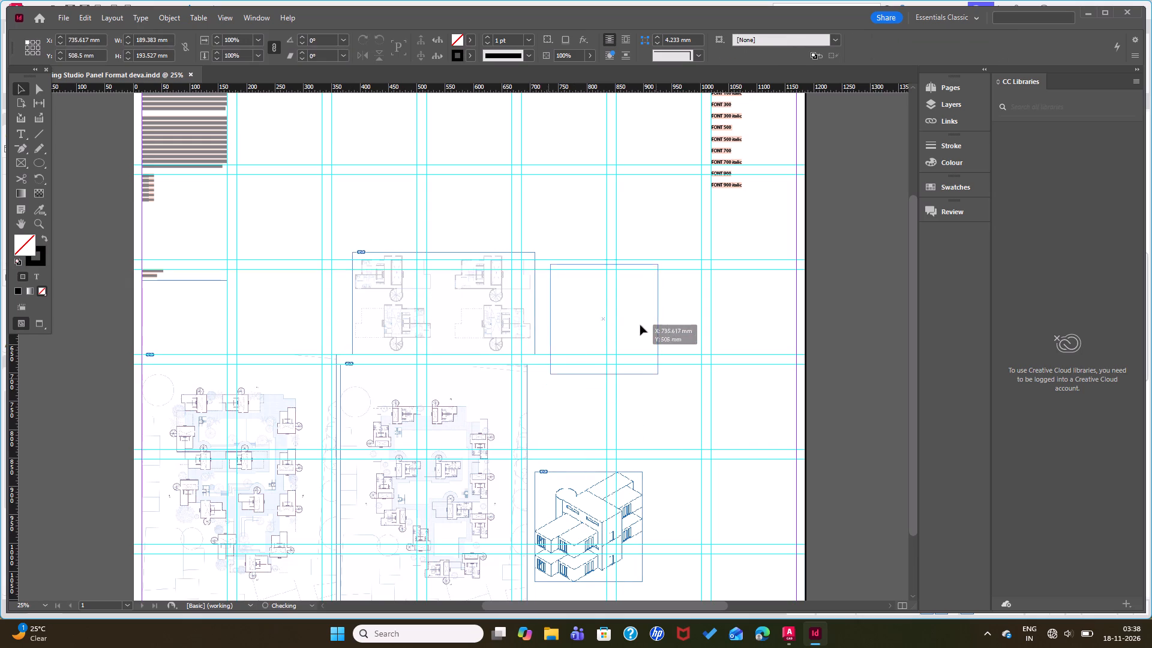
drag(640, 325, 684, 356)
Fine-tune the floor plan frame's position so it sits centred just above the second site plan, at about Y 492.5 mm.
drag(524, 341, 512, 340)
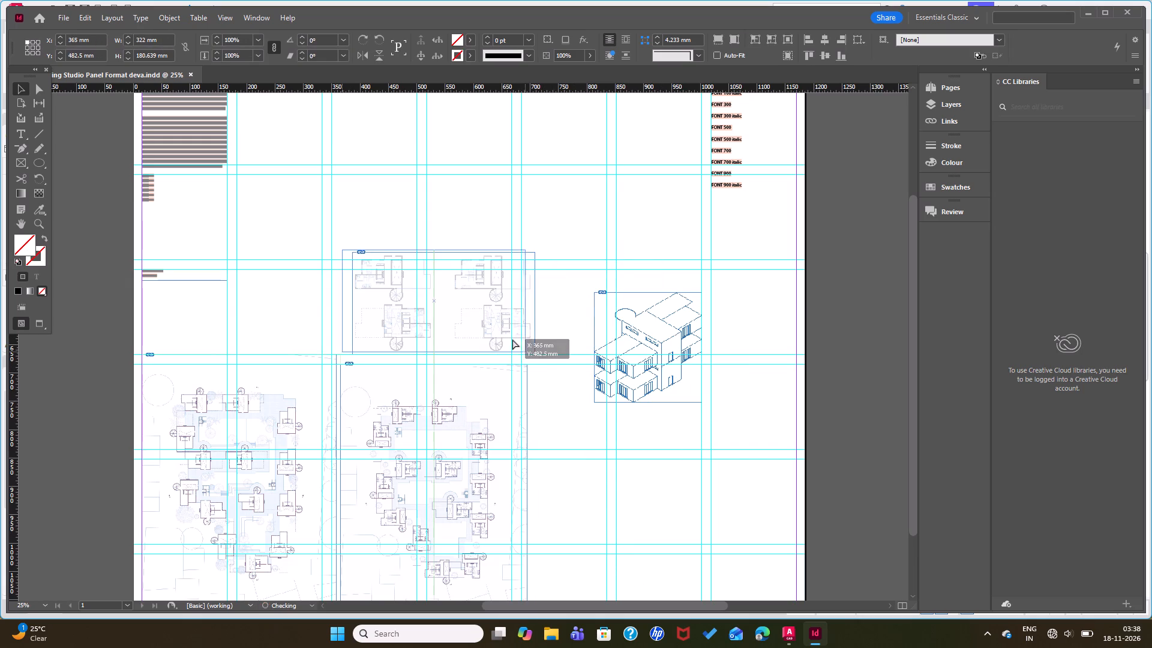
drag(512, 340, 521, 344)
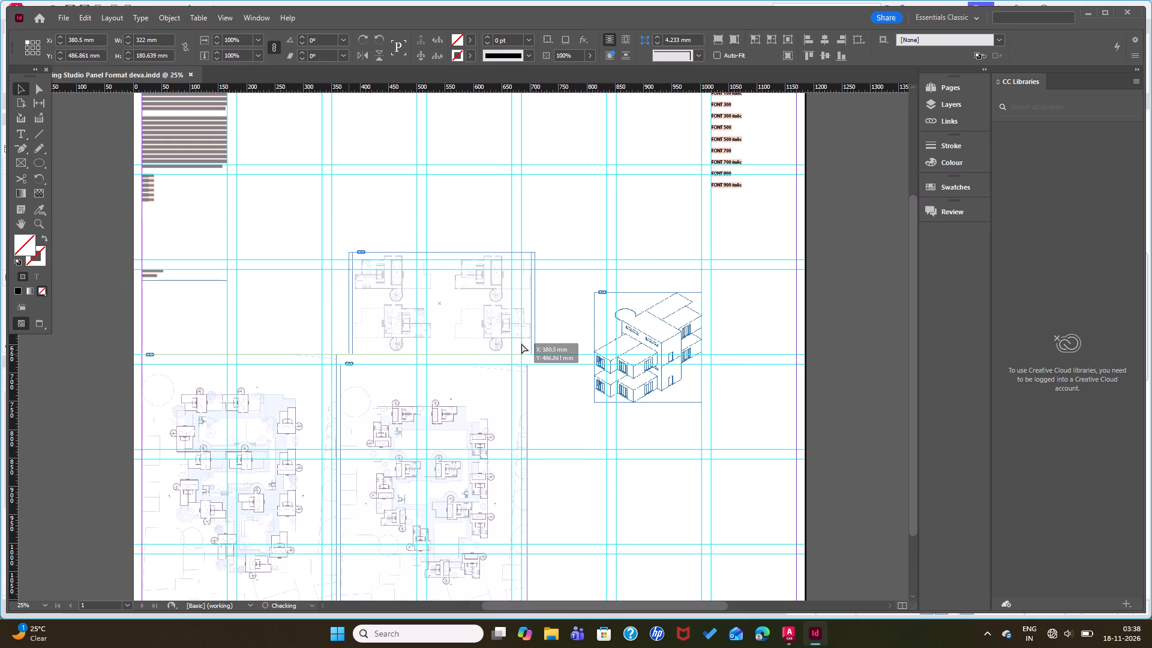
drag(521, 344, 515, 344)
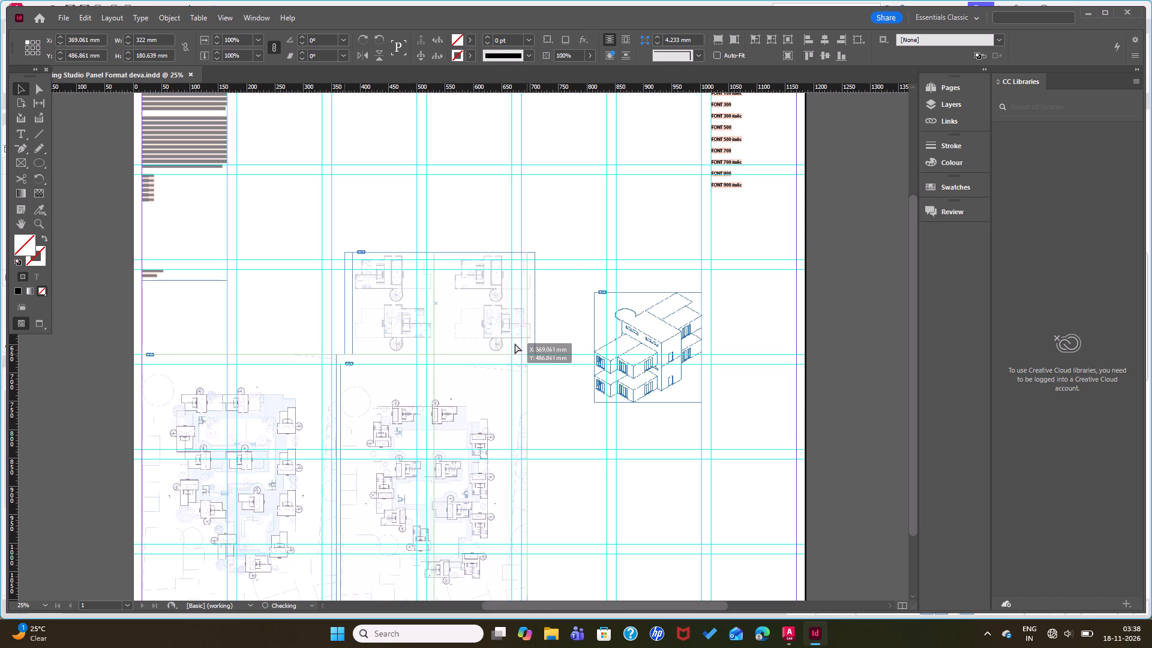
drag(515, 344, 509, 344)
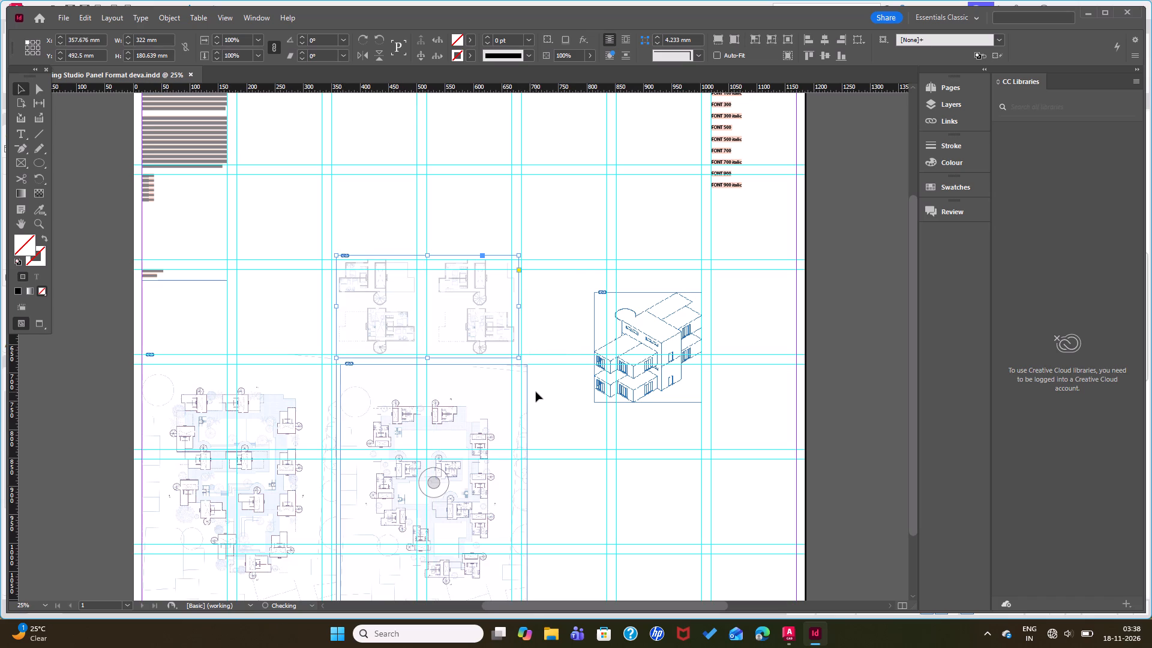
click(544, 398)
drag(455, 337, 461, 337)
click(542, 404)
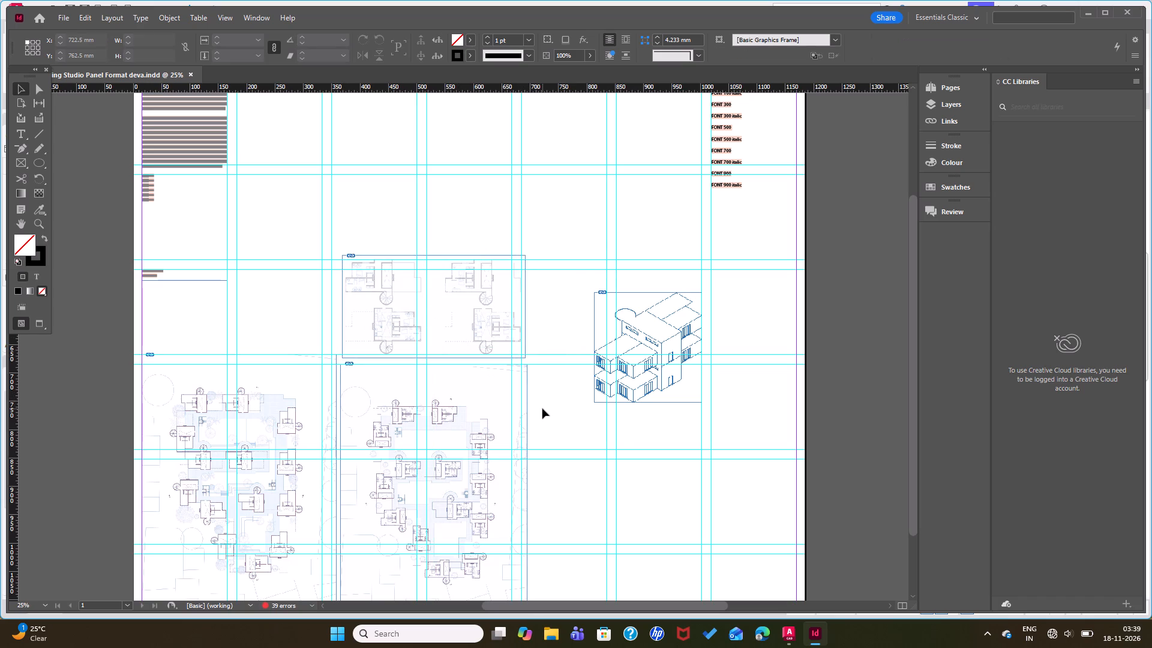
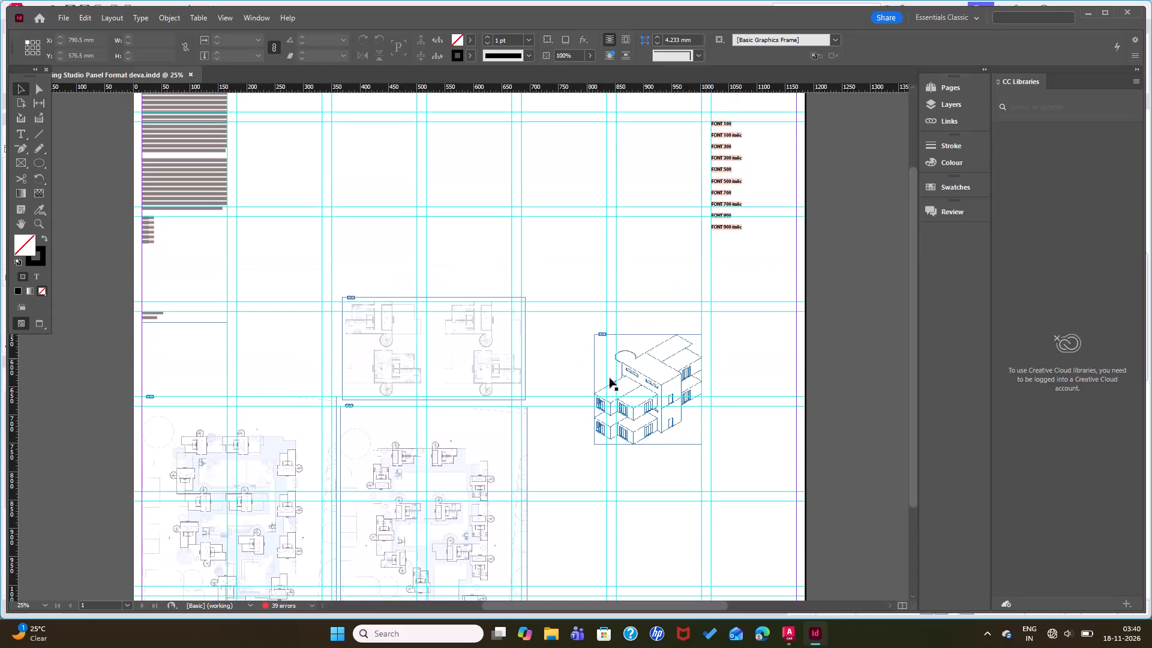
Move the axonometric building drawing directly beside the floor plan frame, at about X 716.5 mm, Y 479.6 mm.
drag(661, 432, 653, 427)
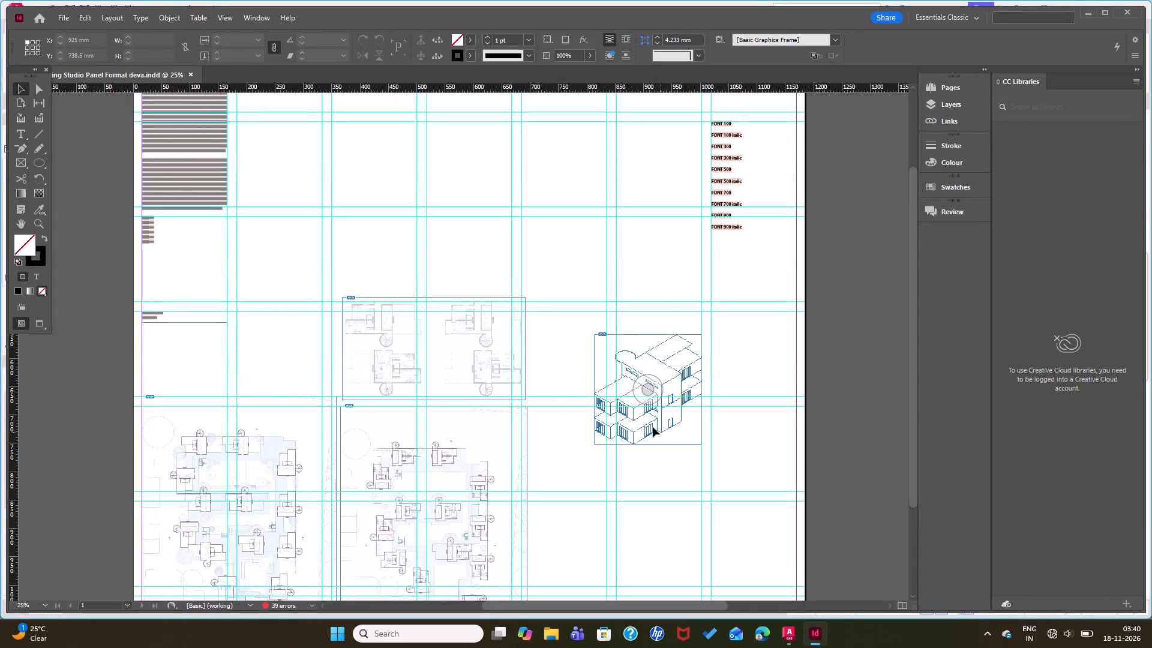
drag(653, 427, 597, 392)
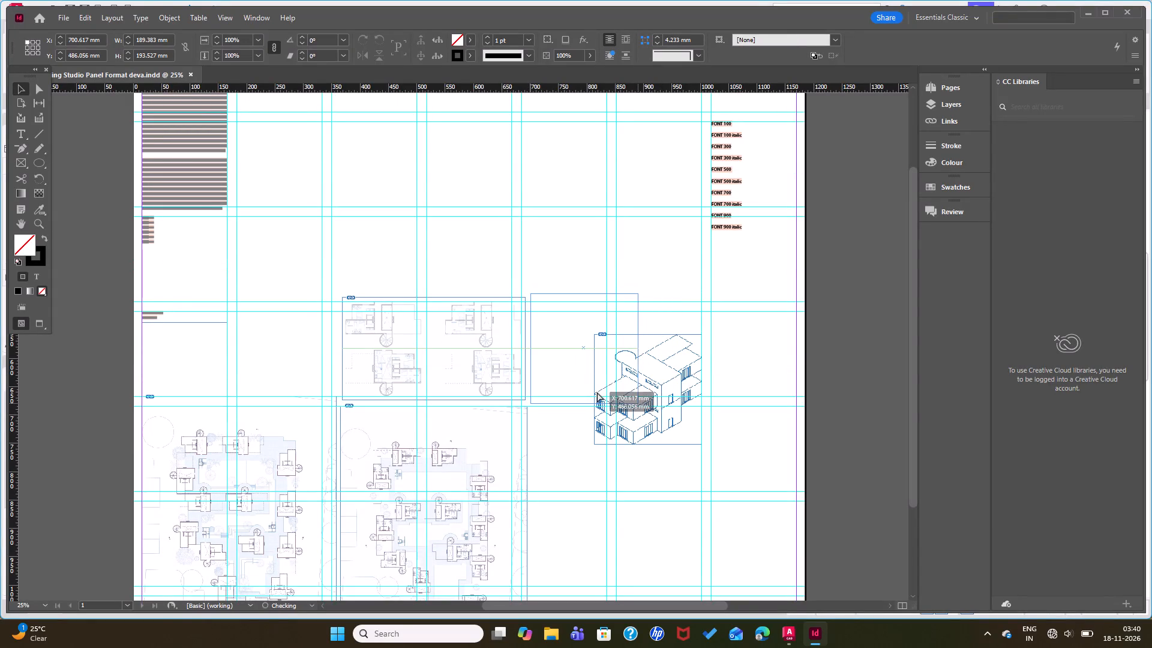
drag(597, 392, 603, 388)
click(615, 382)
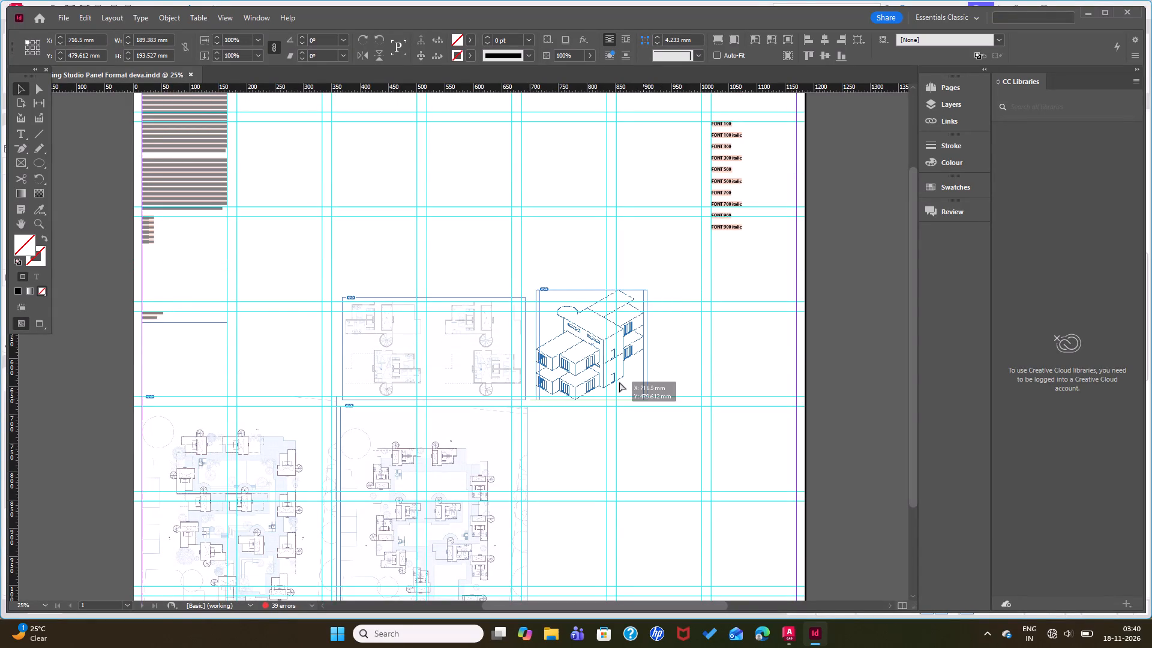
Scale the floor plan frame up to about 345 × 193.5 mm and centre it above the second site plan at about X 357.6 mm.
click(495, 376)
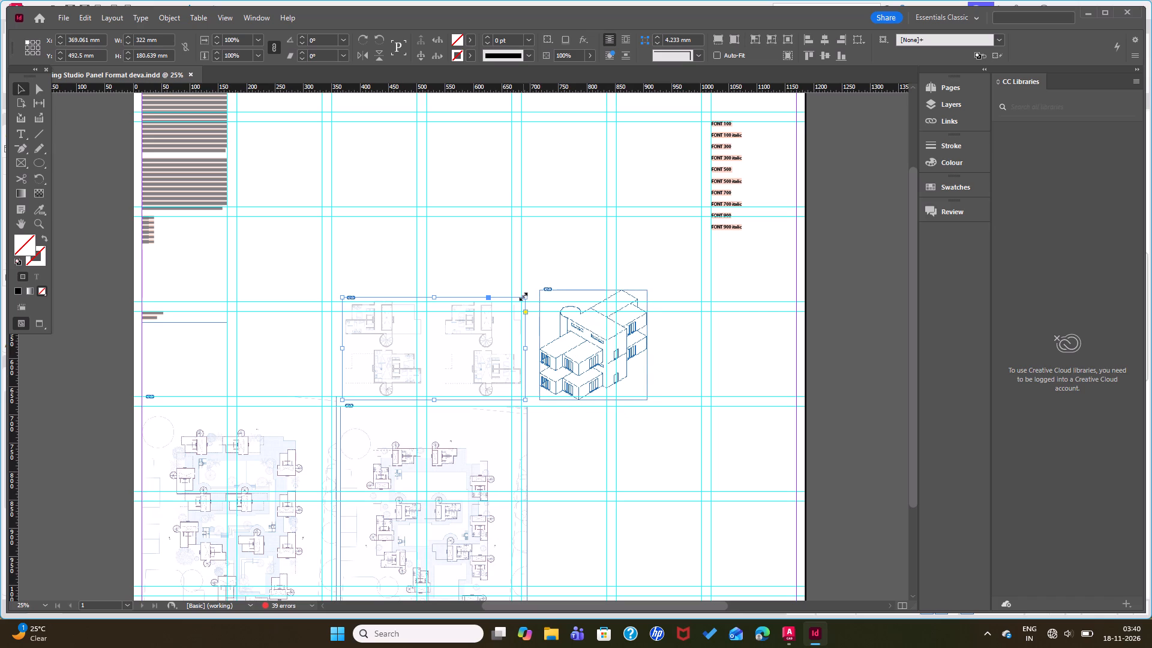
drag(523, 296, 548, 274)
key(ctrl+z)
ctrl+shift+drag(526, 296, 536, 290)
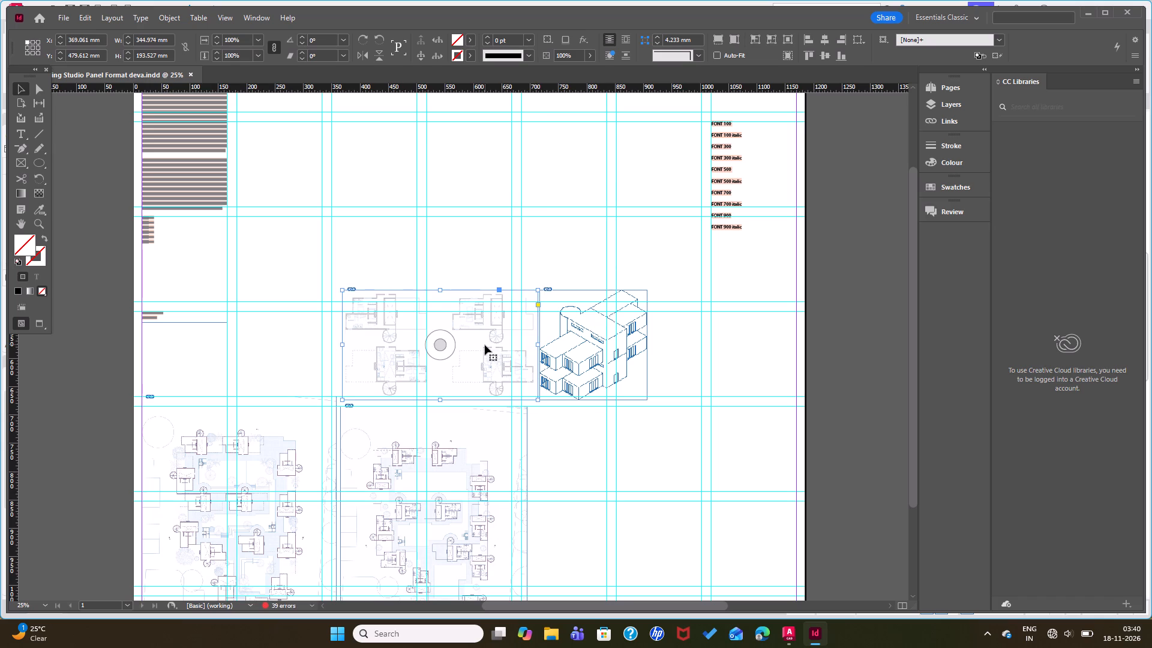
drag(485, 345, 478, 346)
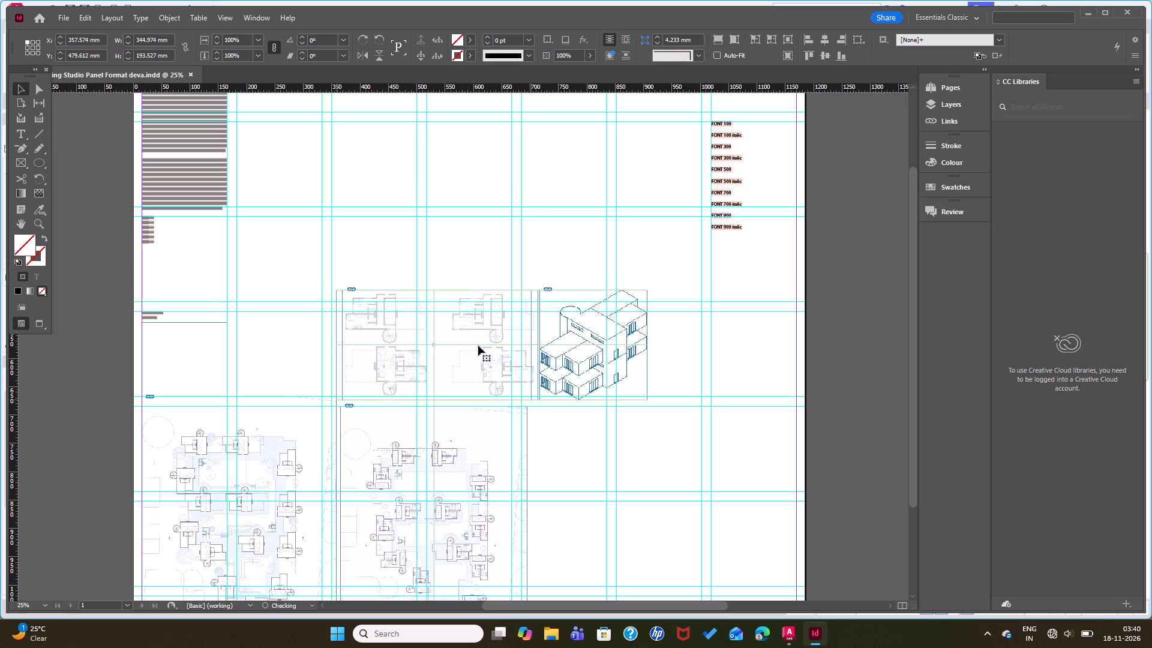
click(570, 434)
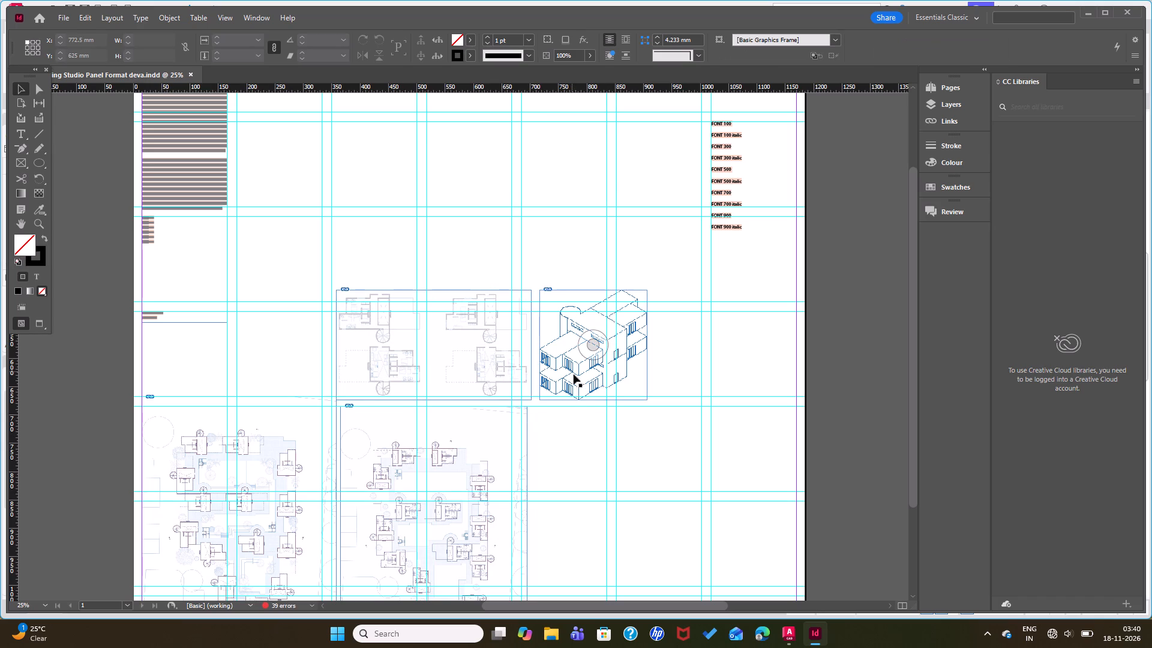
Scale the axonometric building drawing up to about 206 × 211 mm, keeping its lower edge aligned with the floor plan frame.
click(585, 378)
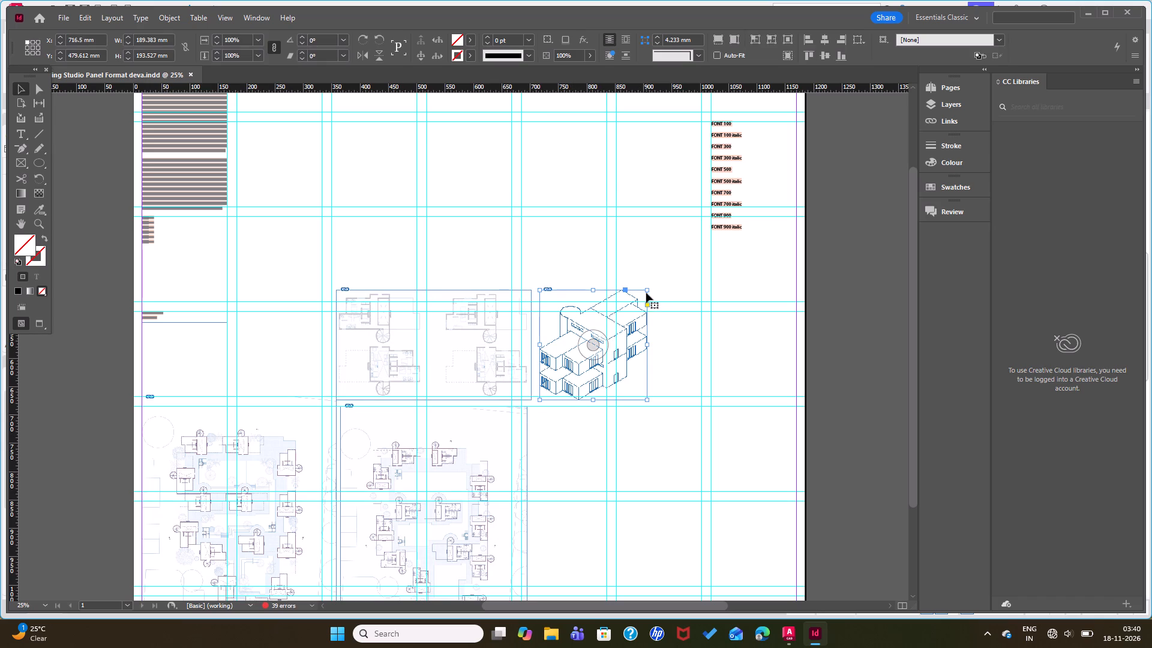
ctrl+shift+drag(646, 289, 656, 284)
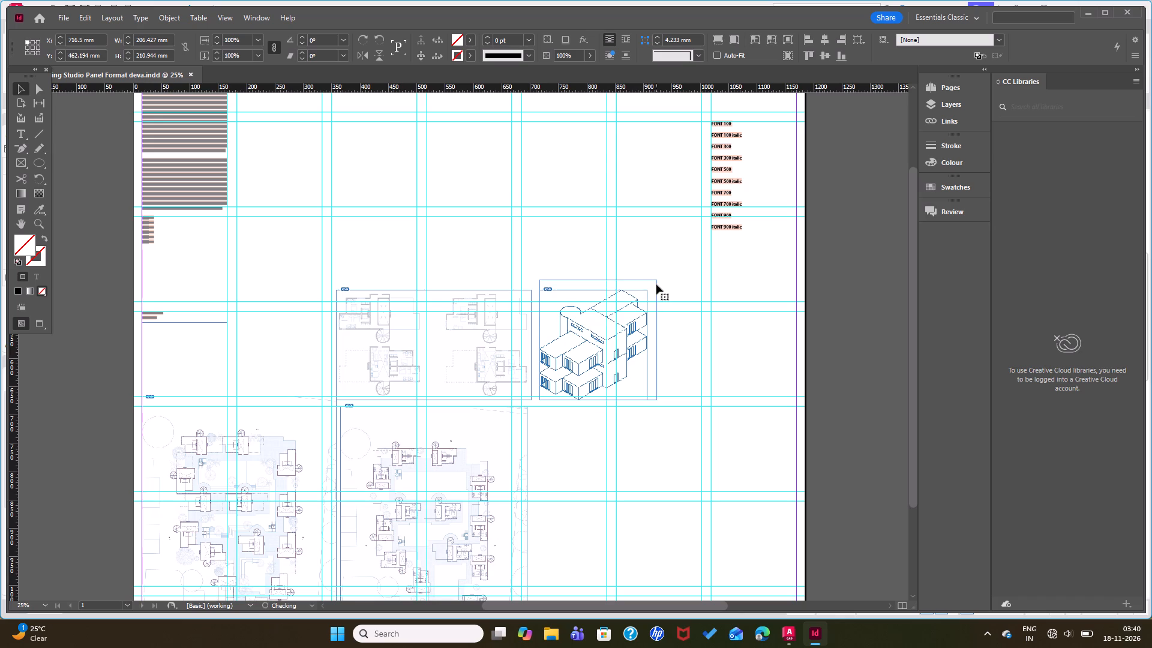
click(699, 353)
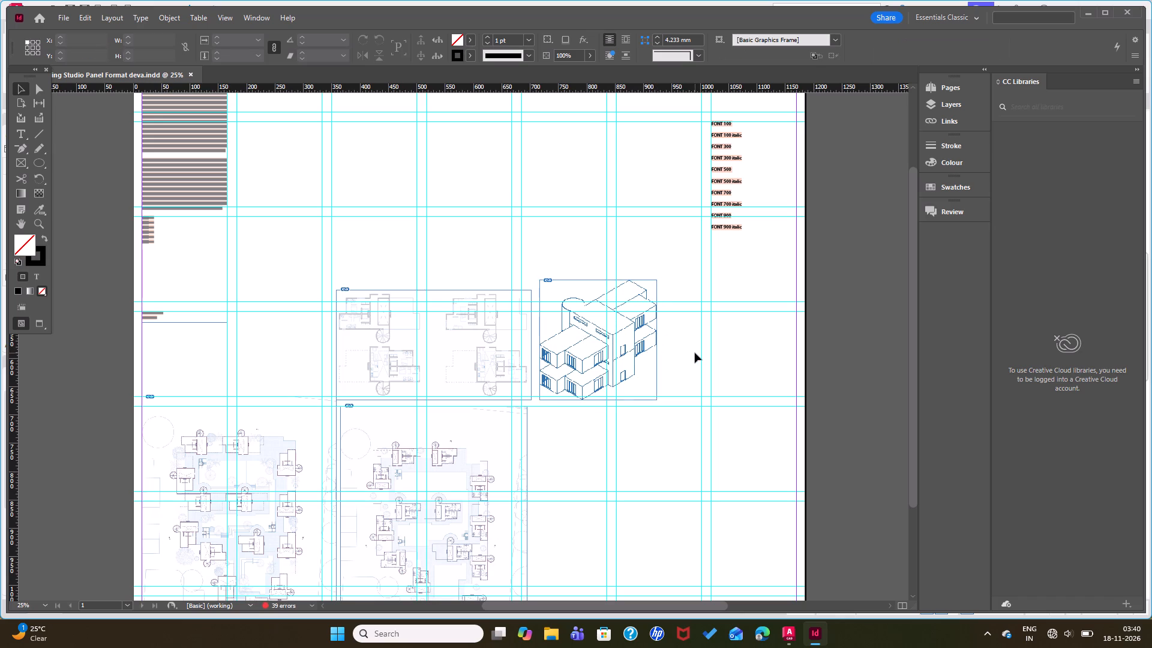
click(695, 353)
Preview the whole panel in presentation mode without guides and check the arrangement of the drawings.
key(shift+w)
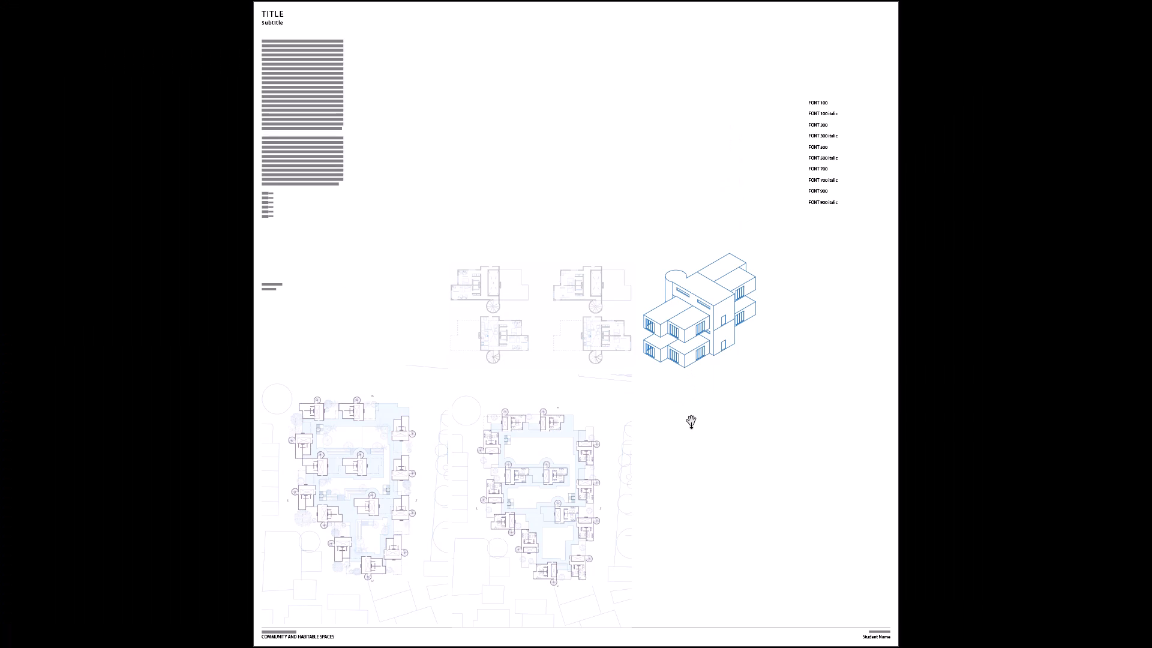
scroll(607, 387, up, 3)
scroll(545, 303, up, 2)
scroll(515, 371, up, 5)
scroll(515, 371, down, 1)
scroll(515, 371, up, 4)
ctrl+scroll(496, 335, up, 2)
scroll(496, 335, up, 6)
key(Escape)
Examine the floor plans' line detail up close and check the overall layout of the drawings on the page.
scroll(501, 335, up, 3)
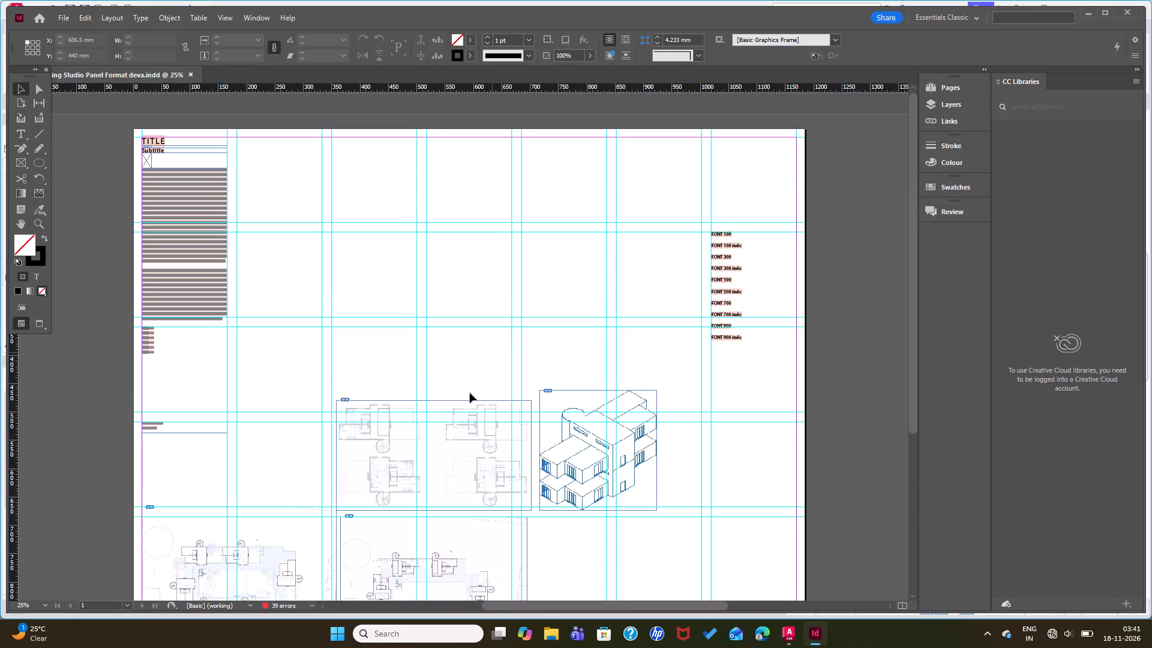
scroll(470, 394, down, 3)
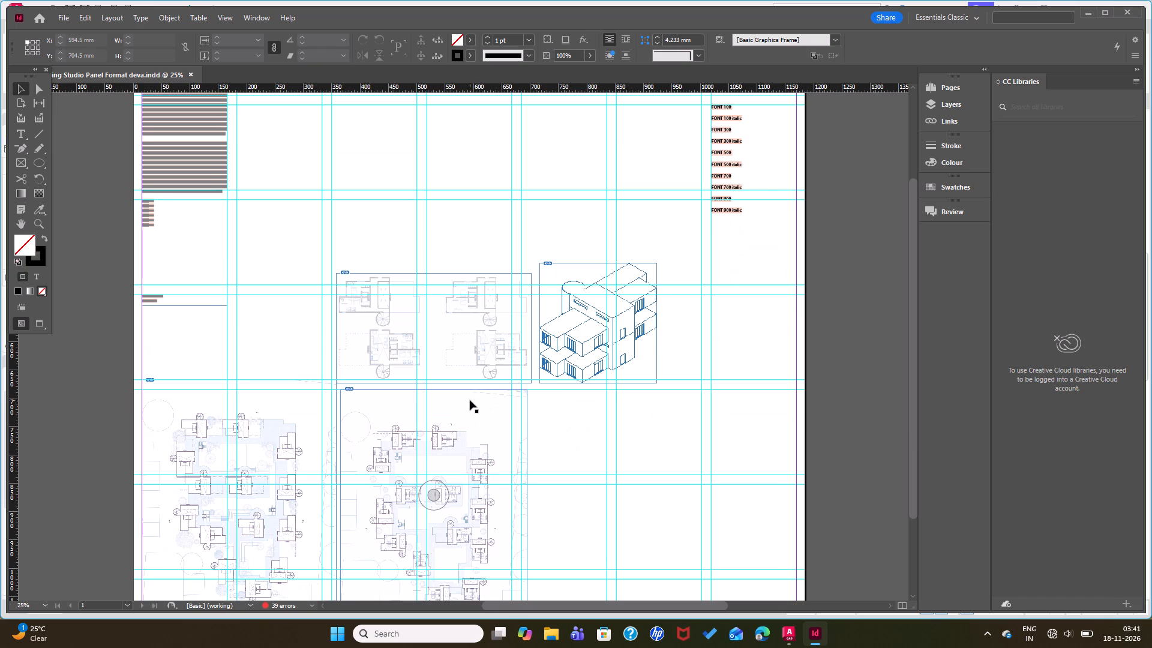
key(ctrl+equal)
key(ctrl+equal)
key(ctrl+equal)
key(ctrl+equal)
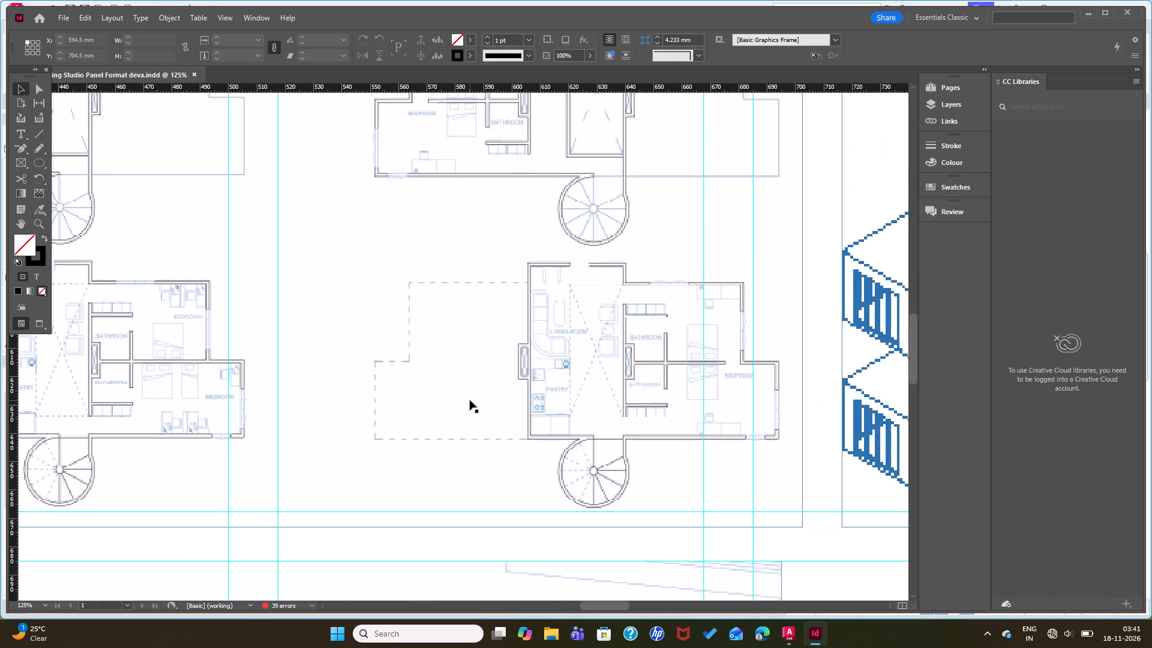
key(ctrl+equal)
scroll(574, 407, down, 1)
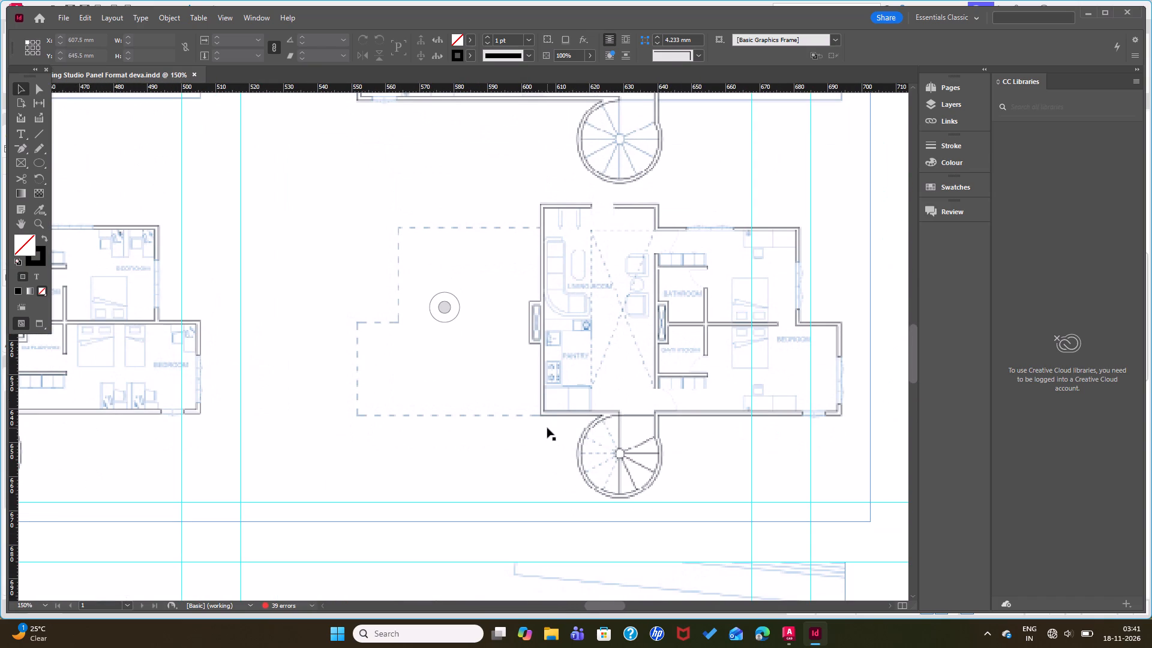
key(ctrl+minus)
key(ctrl+minus)
key(ctrl+minus)
key(ctrl+minus)
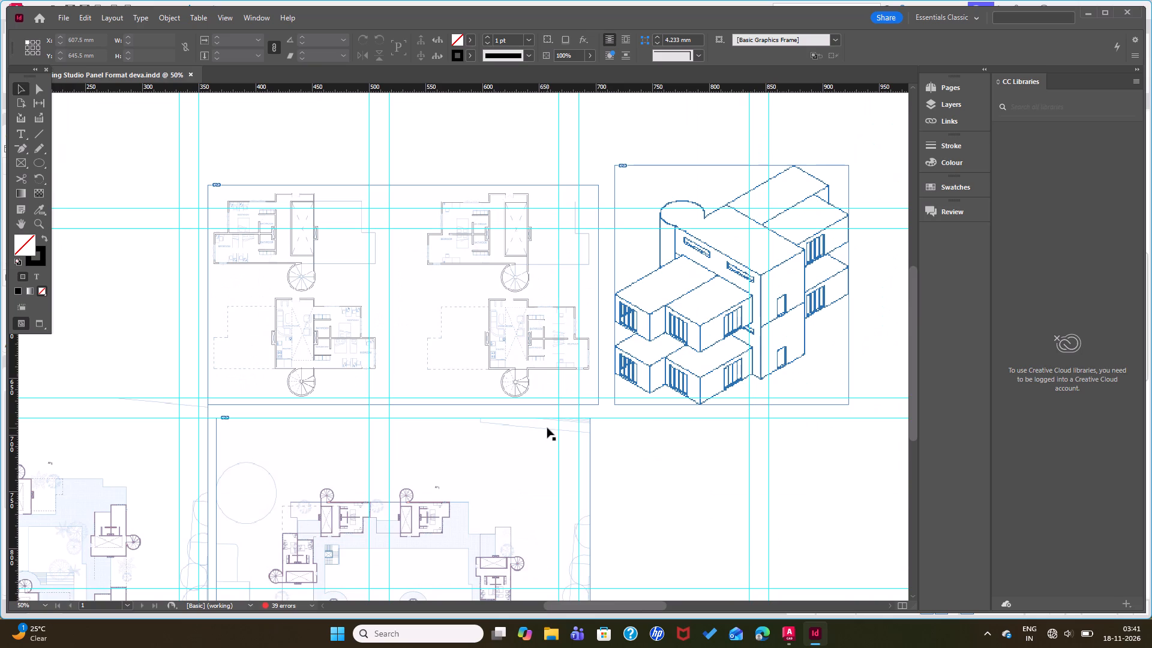
key(ctrl+minus)
key(ctrl+minus)
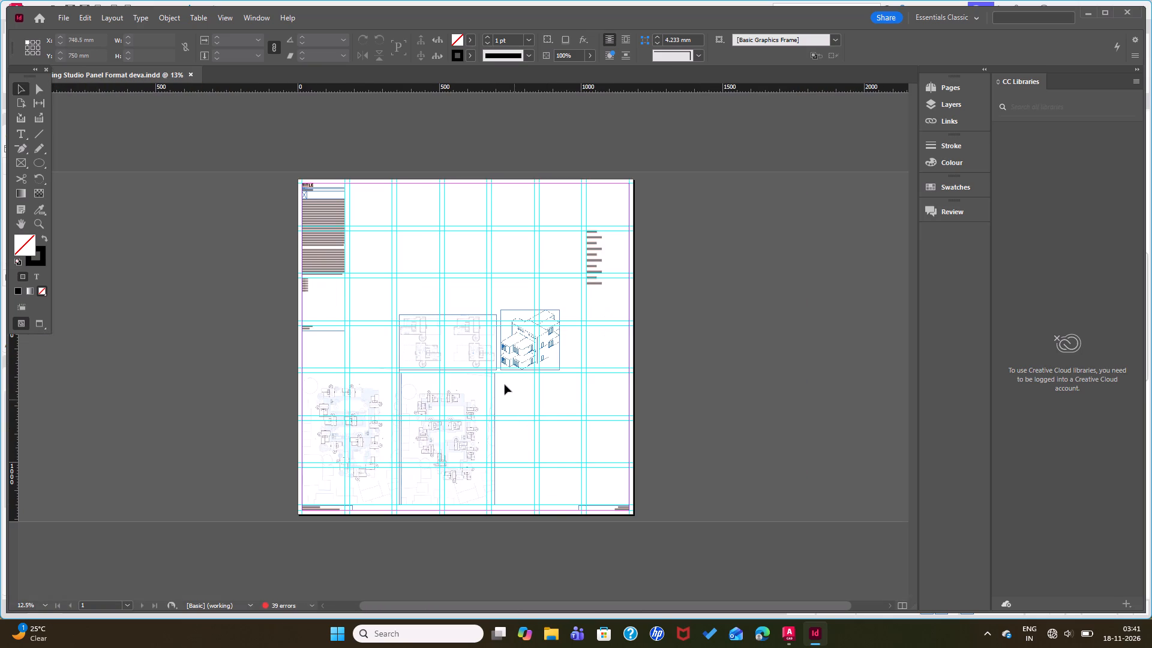
key(ctrl+equal)
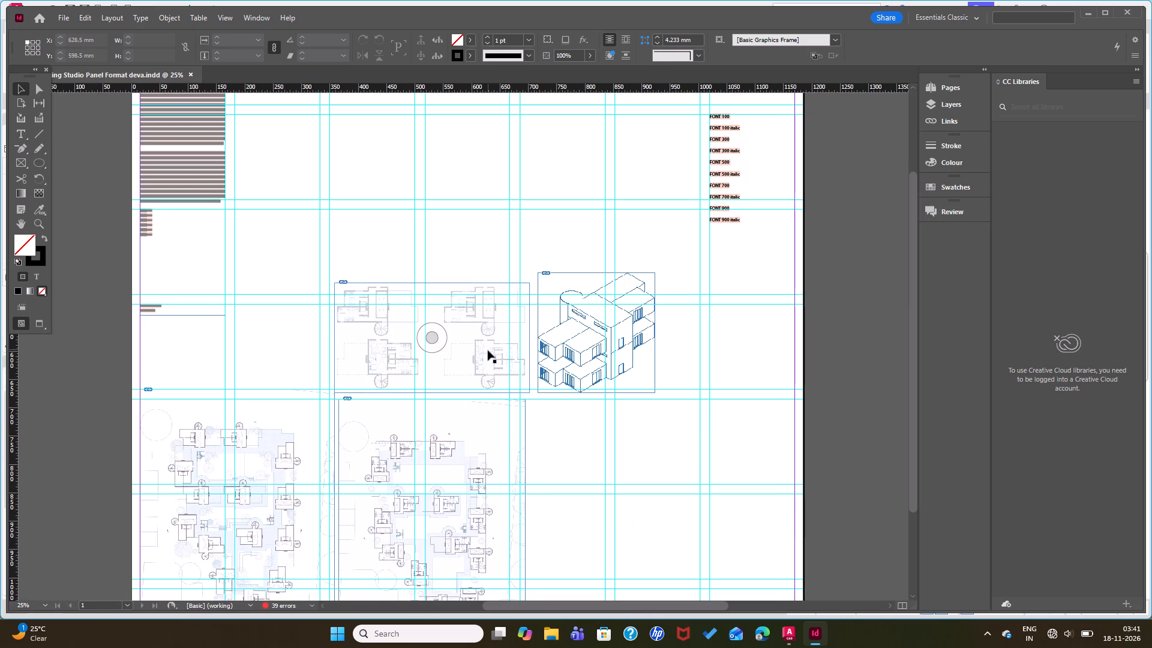
scroll(599, 392, down, 3)
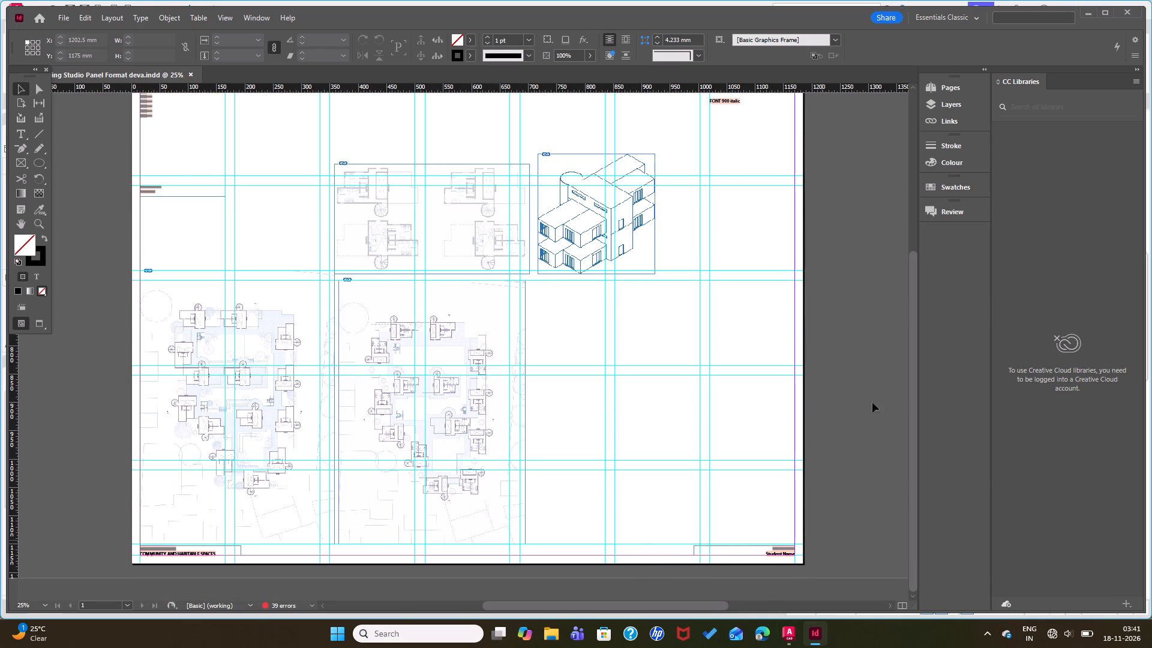
Minimise InDesign and AutoCAD to look over the drawing files on the desktop, and return to InDesign.
click(1090, 11)
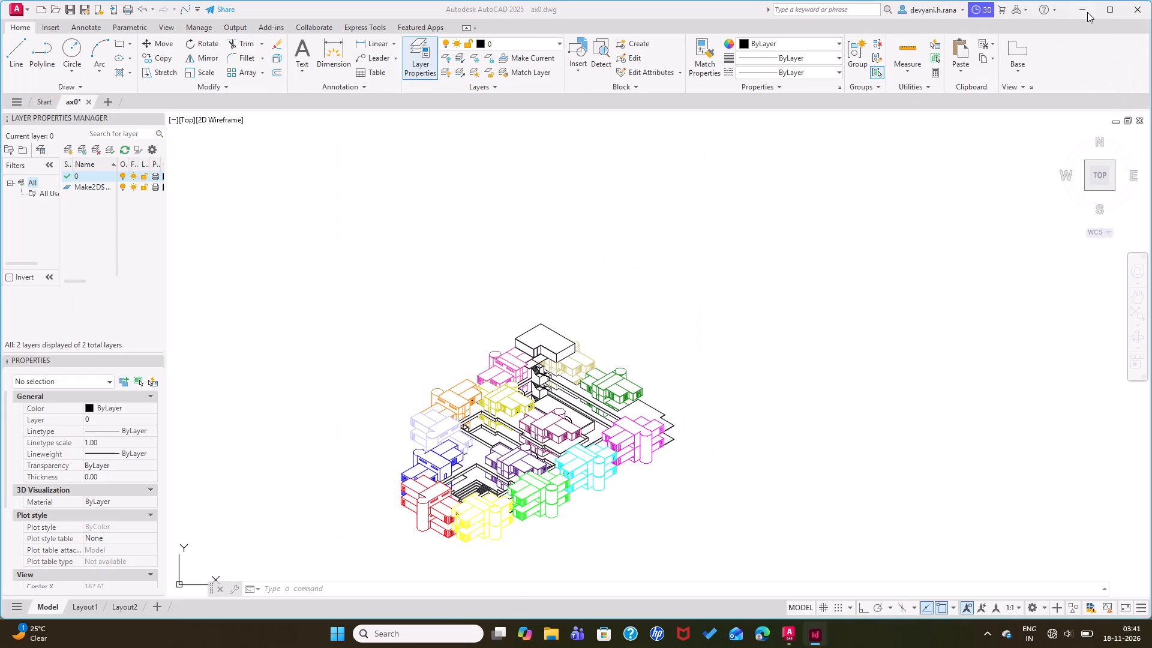
click(1085, 7)
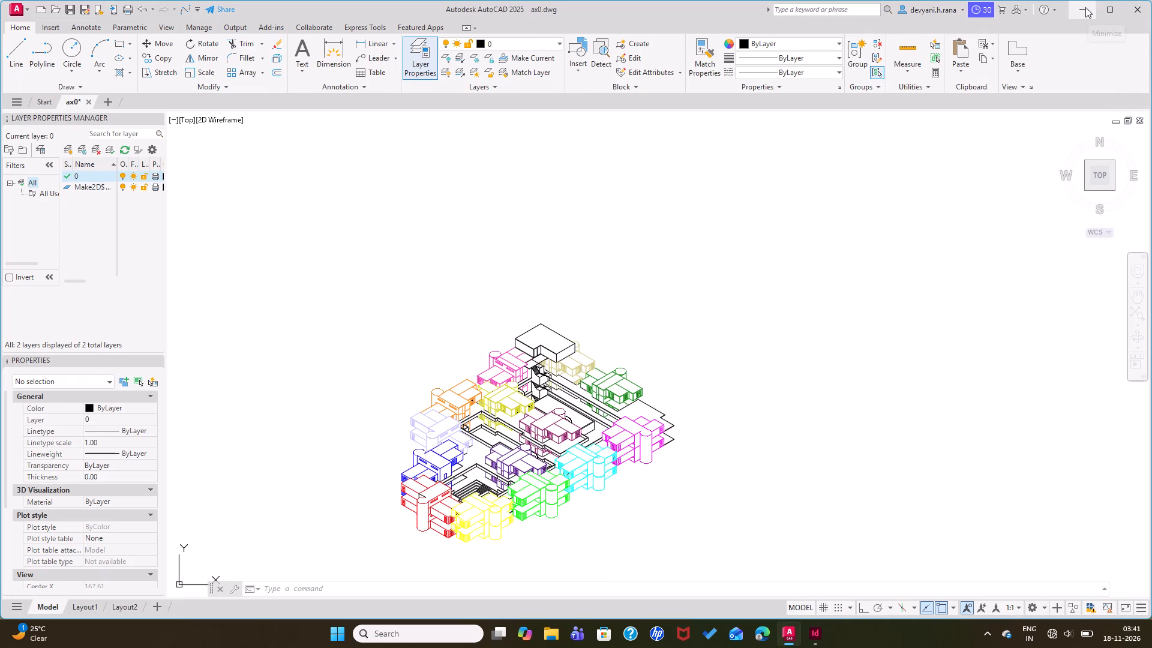
click(1085, 7)
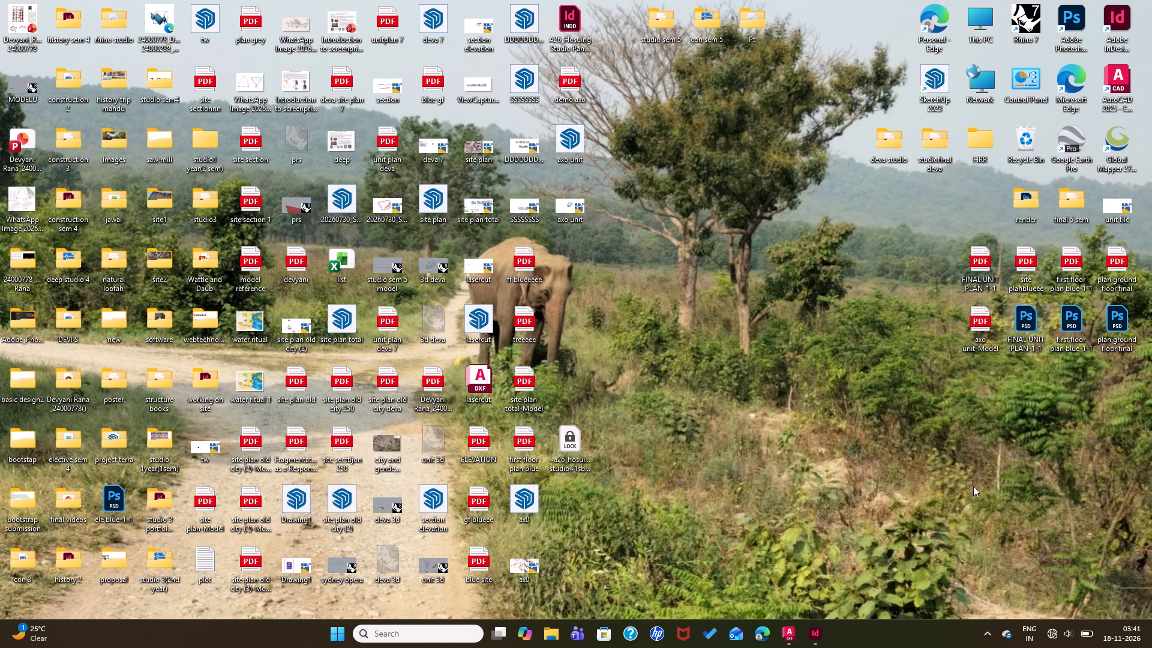
click(812, 633)
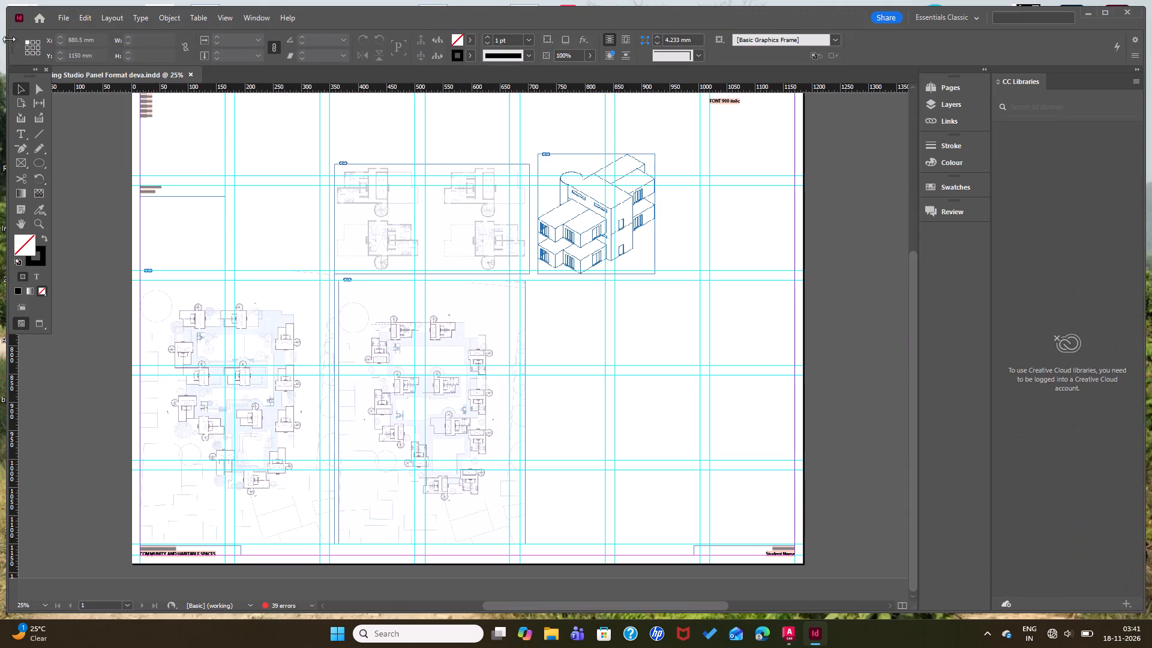
Place the demo axo PDF in the empty area beside the site plans, with its lower edge level with theirs.
click(56, 12)
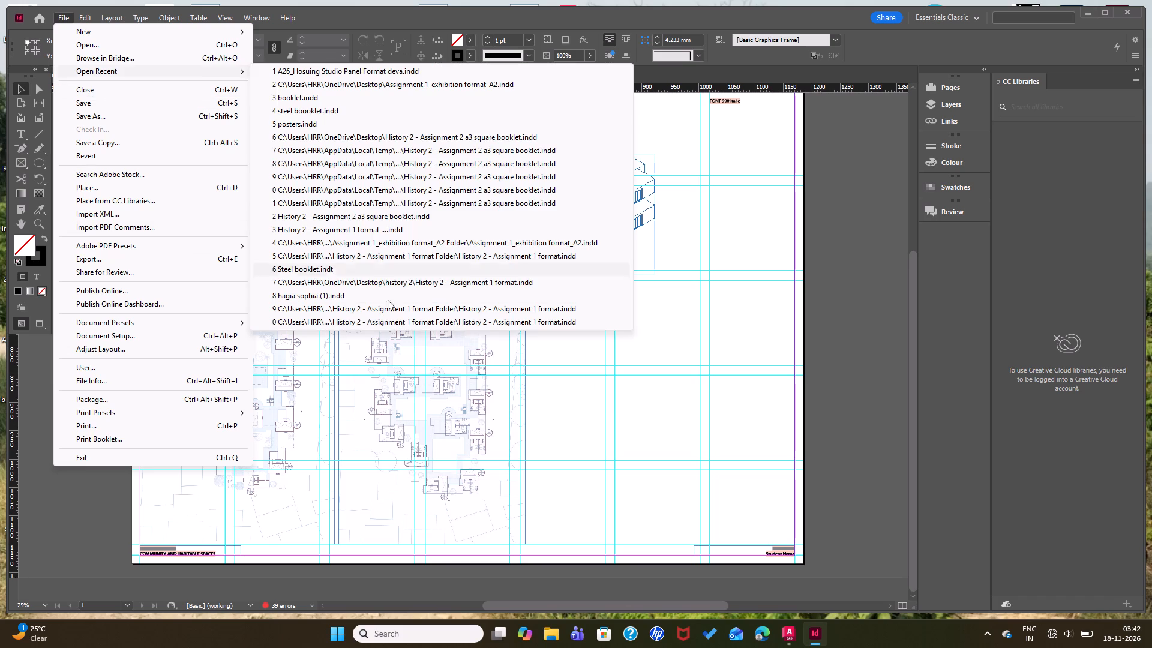
click(637, 402)
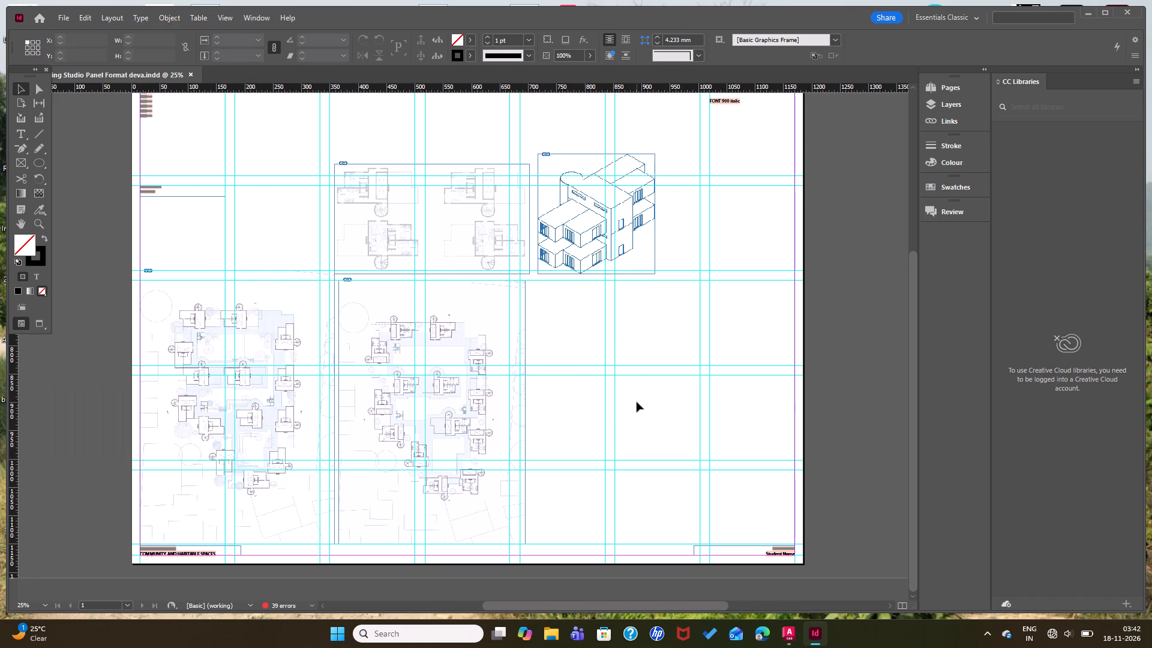
key(ctrl+d)
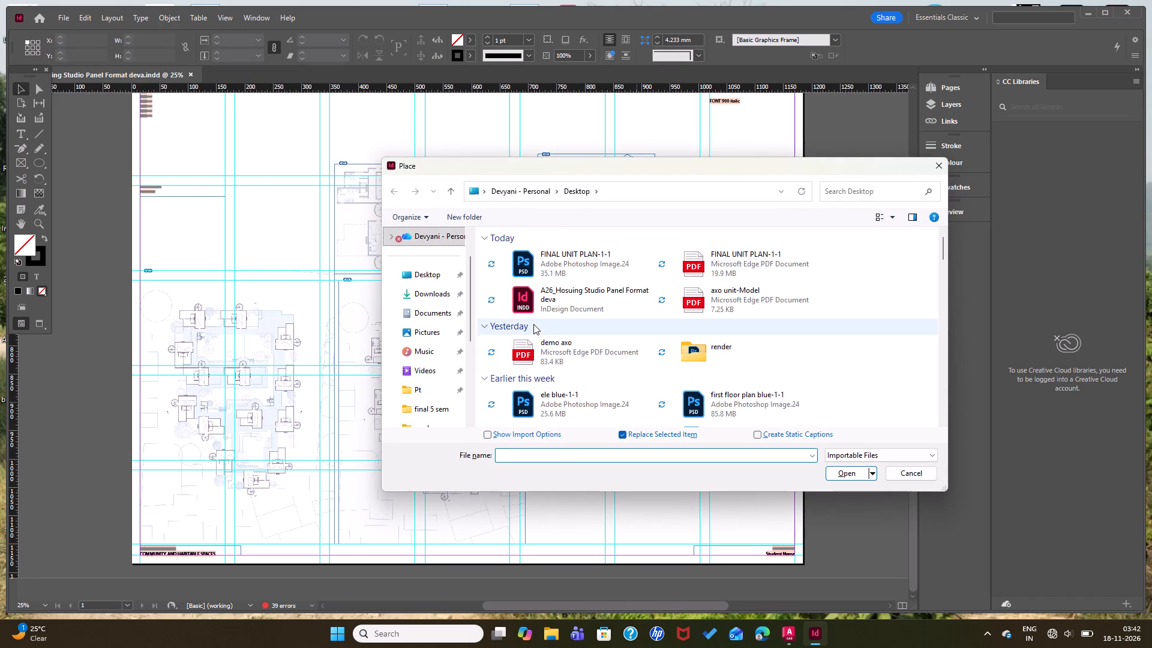
click(551, 345)
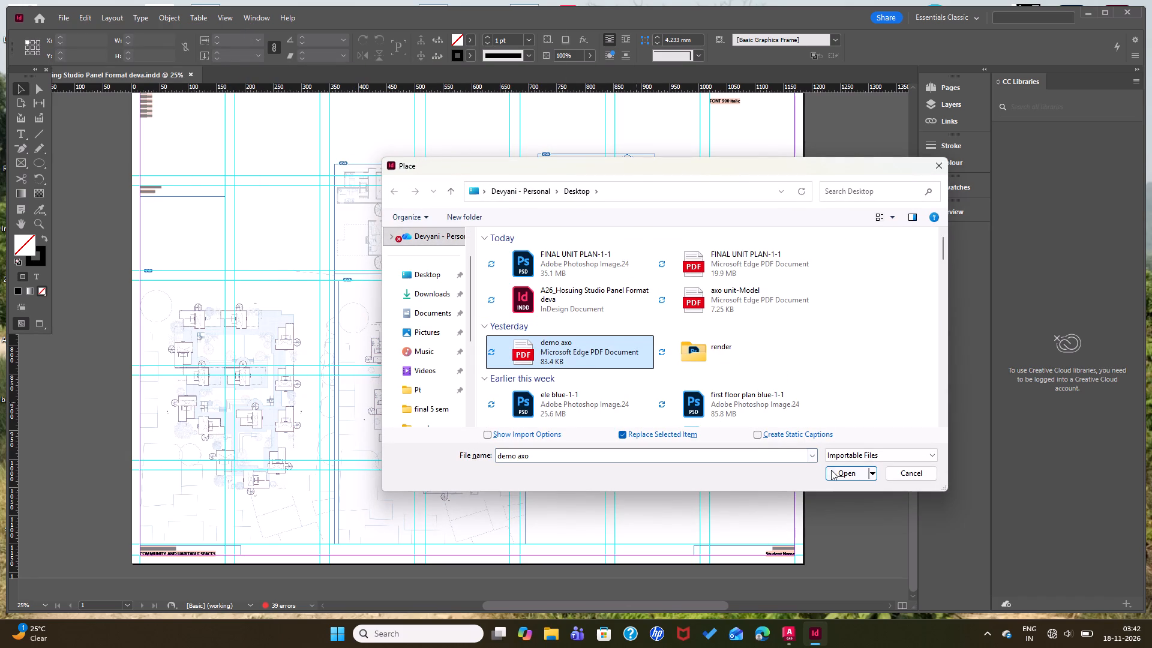
click(832, 470)
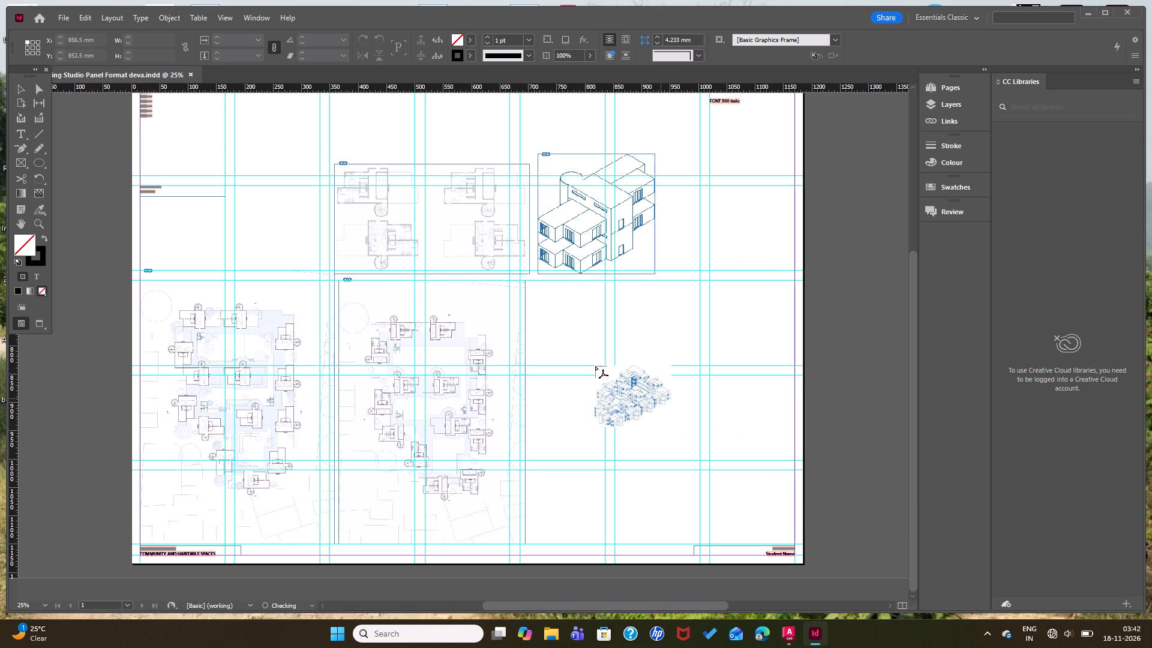
click(563, 331)
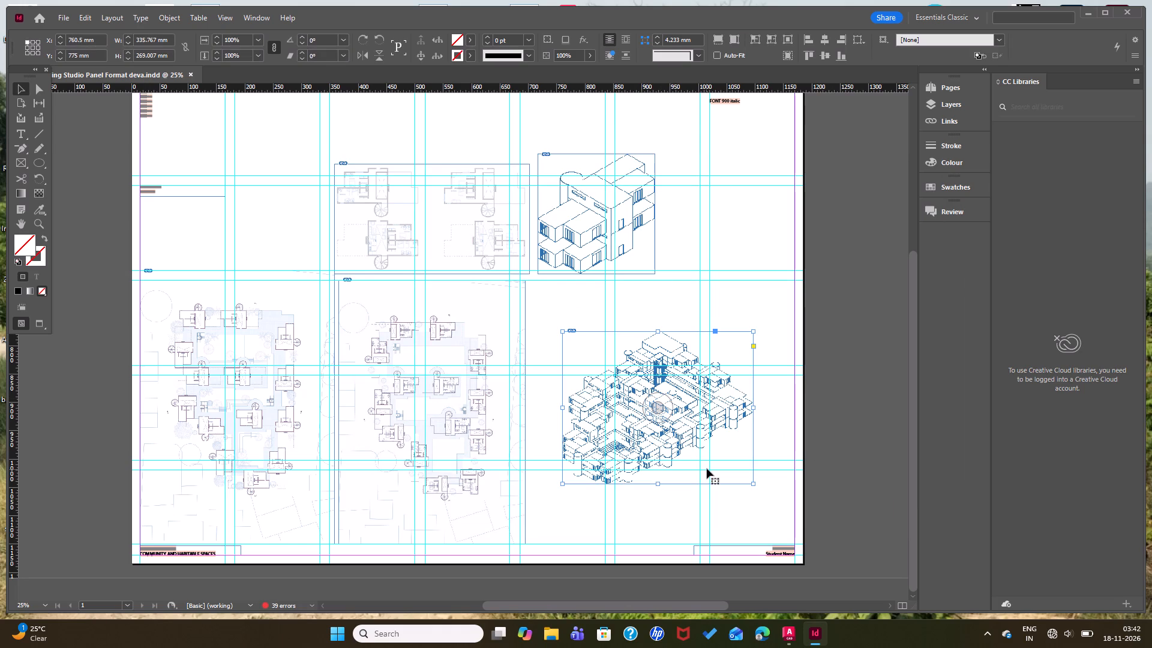
drag(685, 446, 683, 449)
drag(683, 449, 661, 506)
click(749, 445)
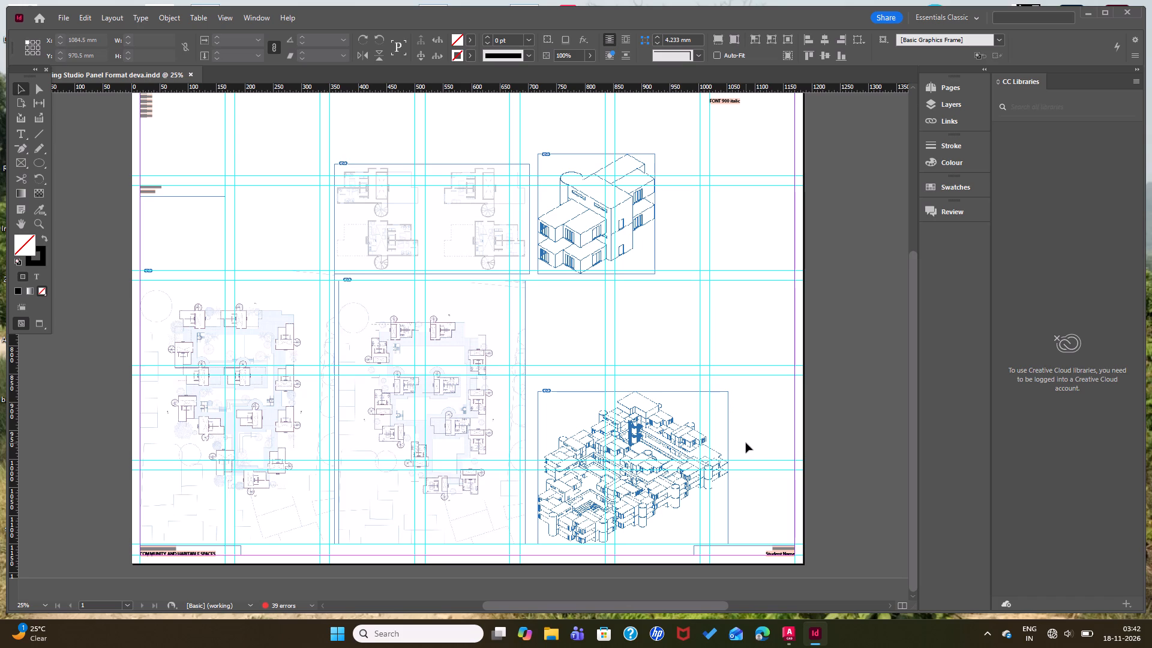
Enlarge the housing cluster axonometric proportionally to about 450 mm wide, keeping it within the page margin and its base on the site plans' lower line.
click(719, 406)
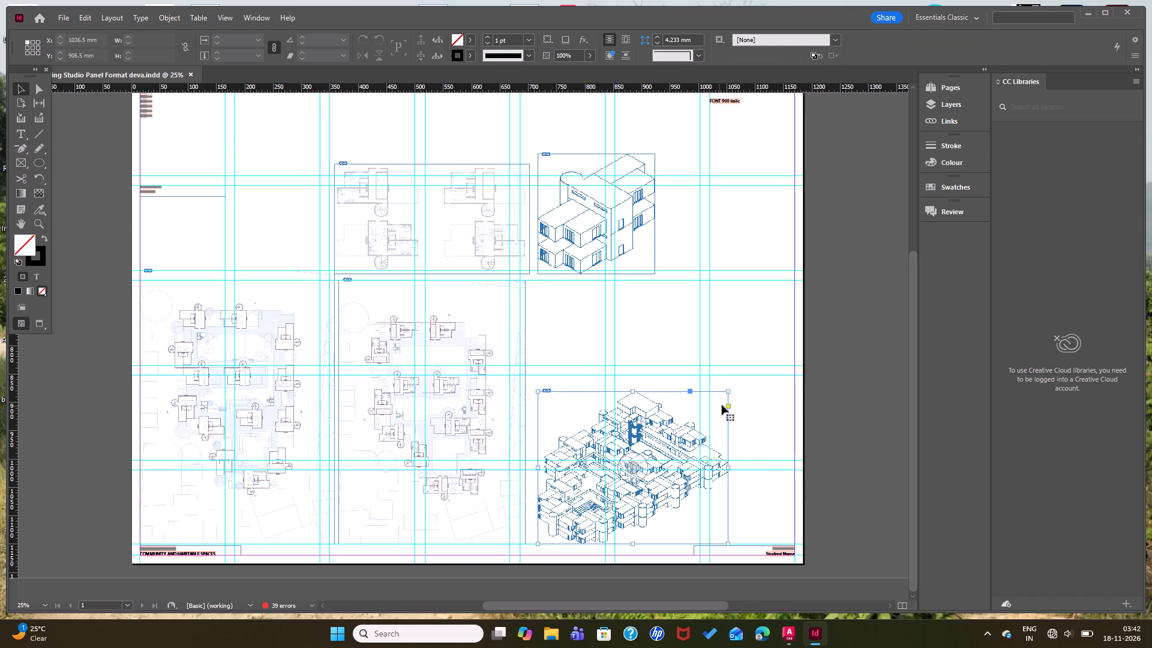
ctrl+shift+drag(728, 392, 748, 356)
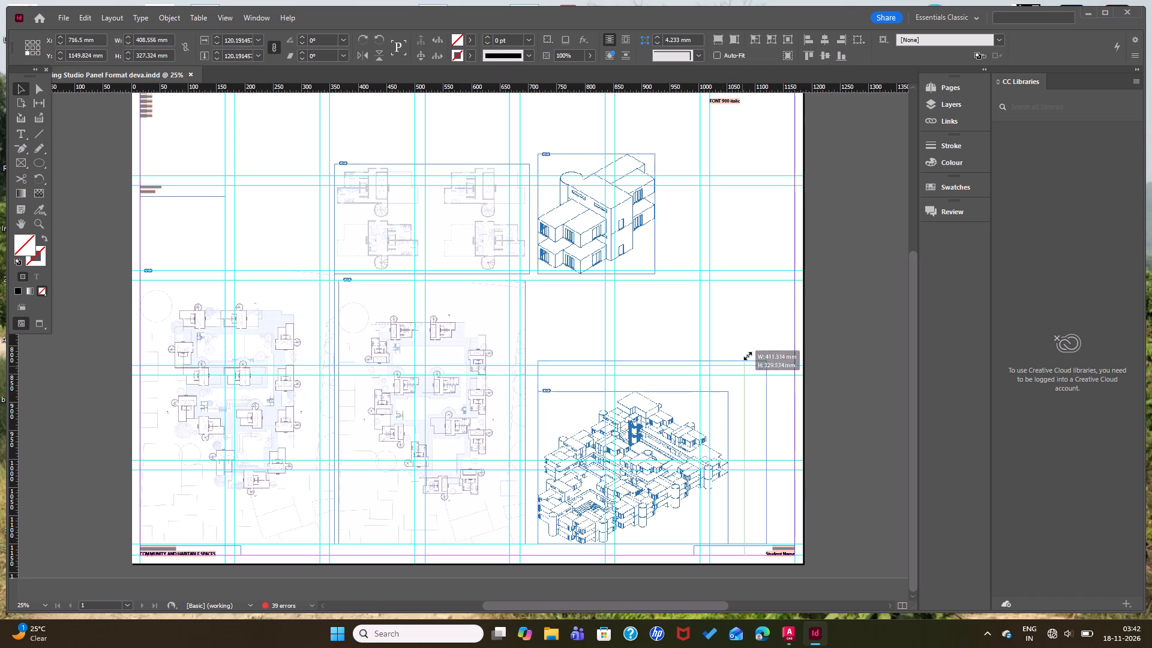
ctrl+shift+drag(748, 356, 767, 326)
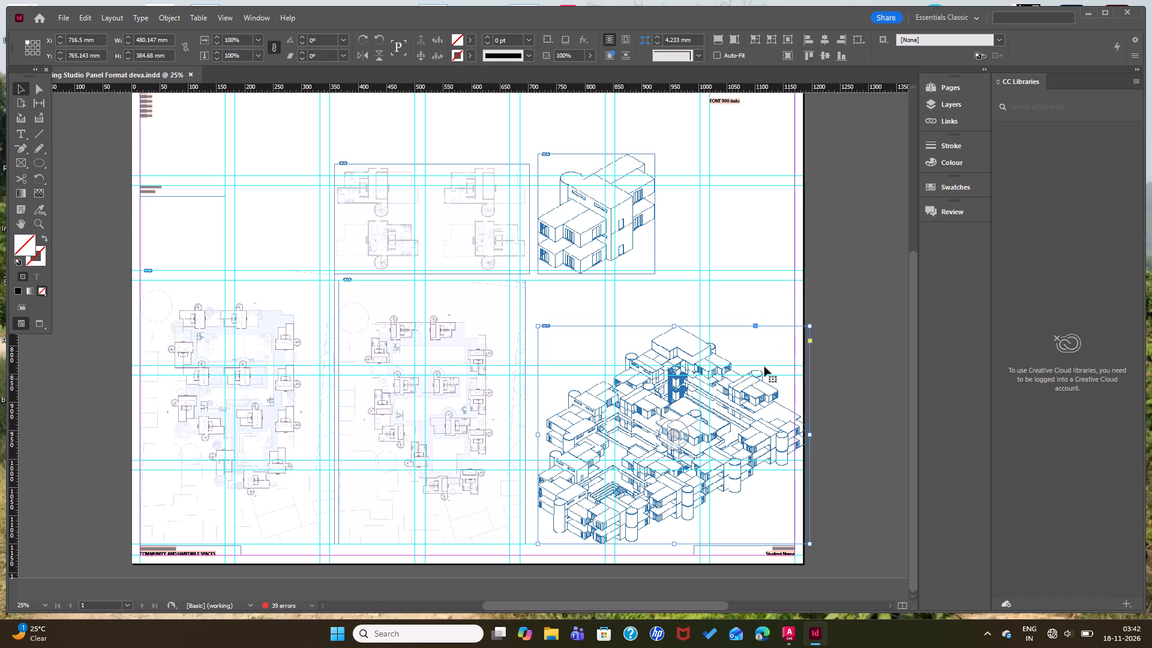
ctrl+shift+drag(810, 326, 791, 338)
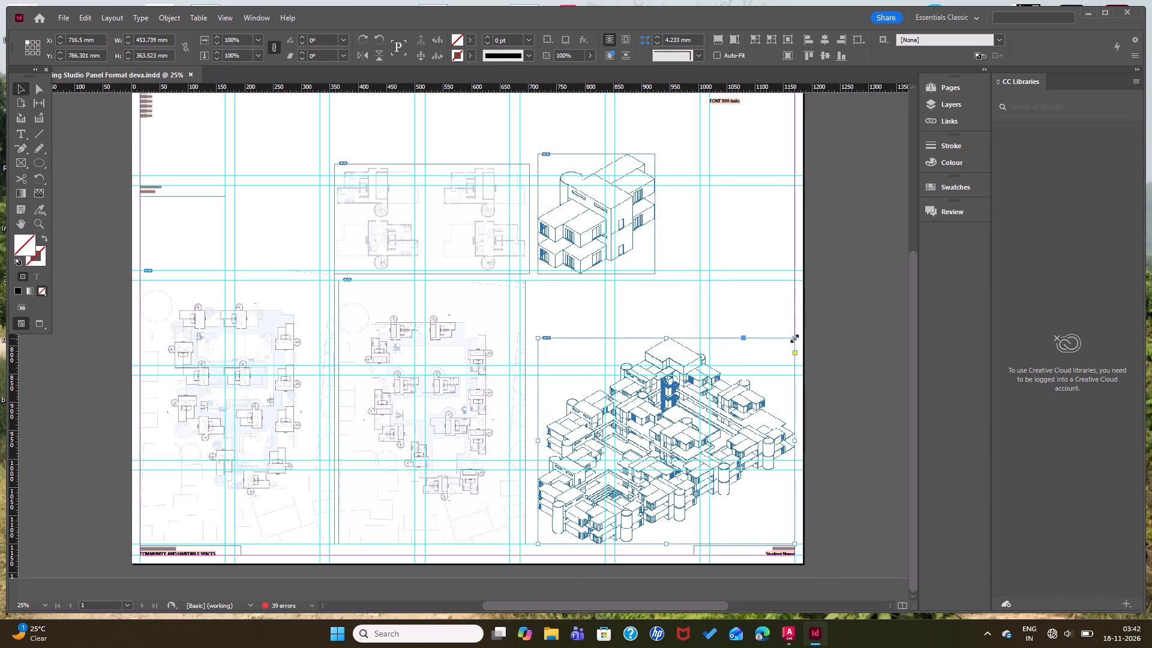
ctrl+shift+drag(794, 338, 787, 344)
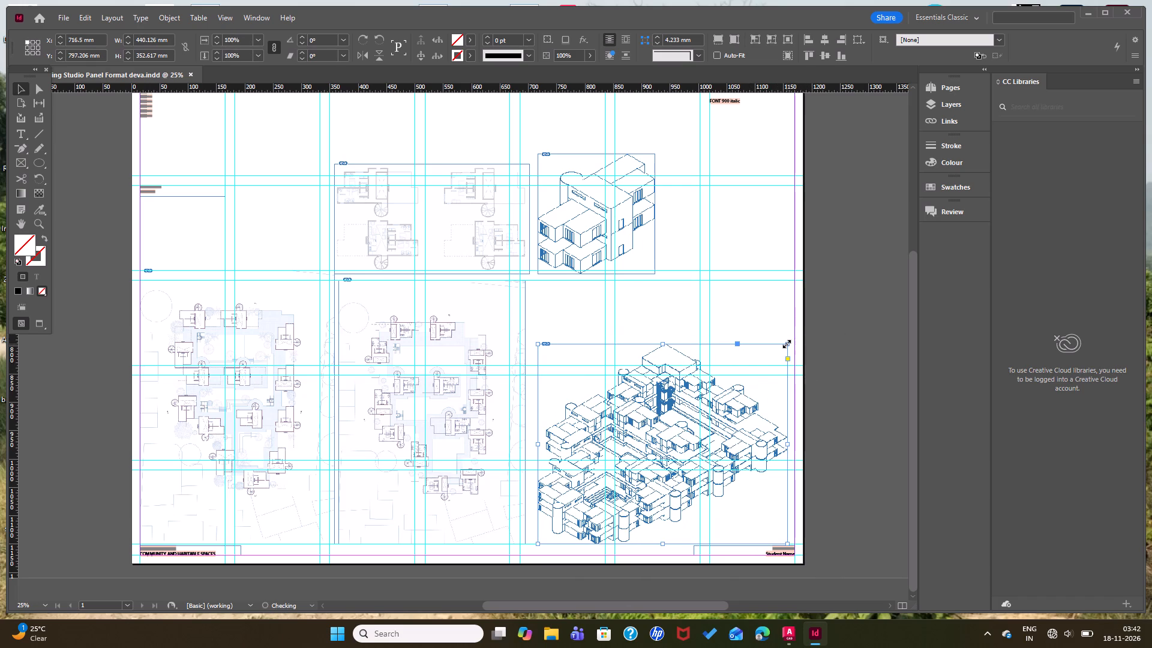
click(836, 360)
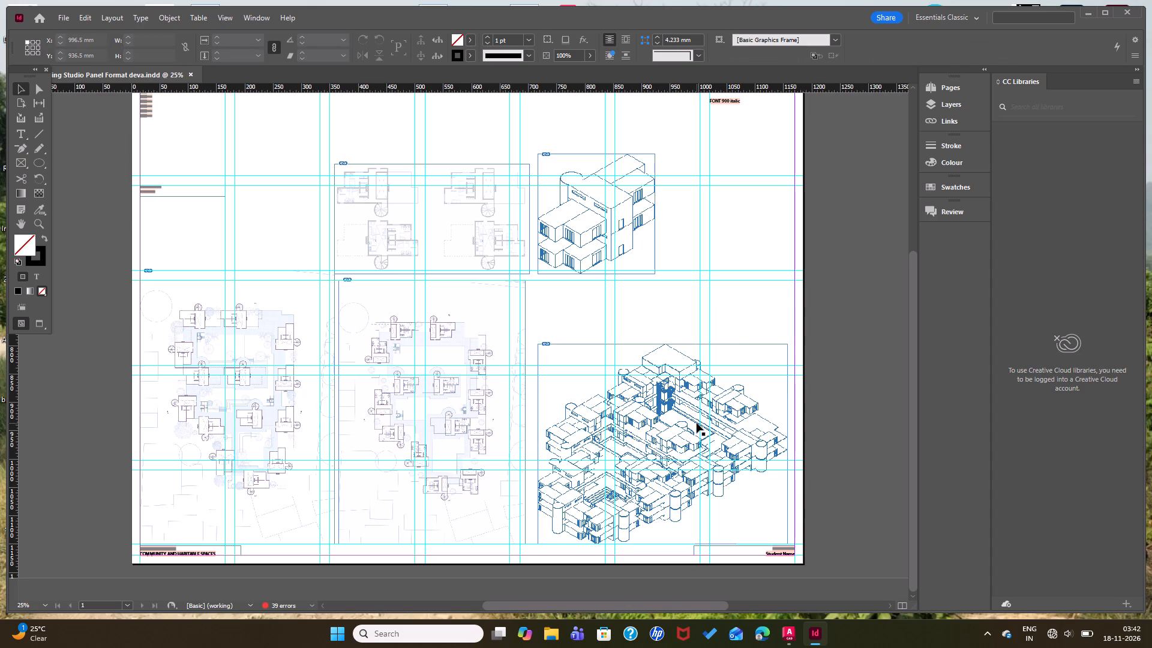
click(712, 412)
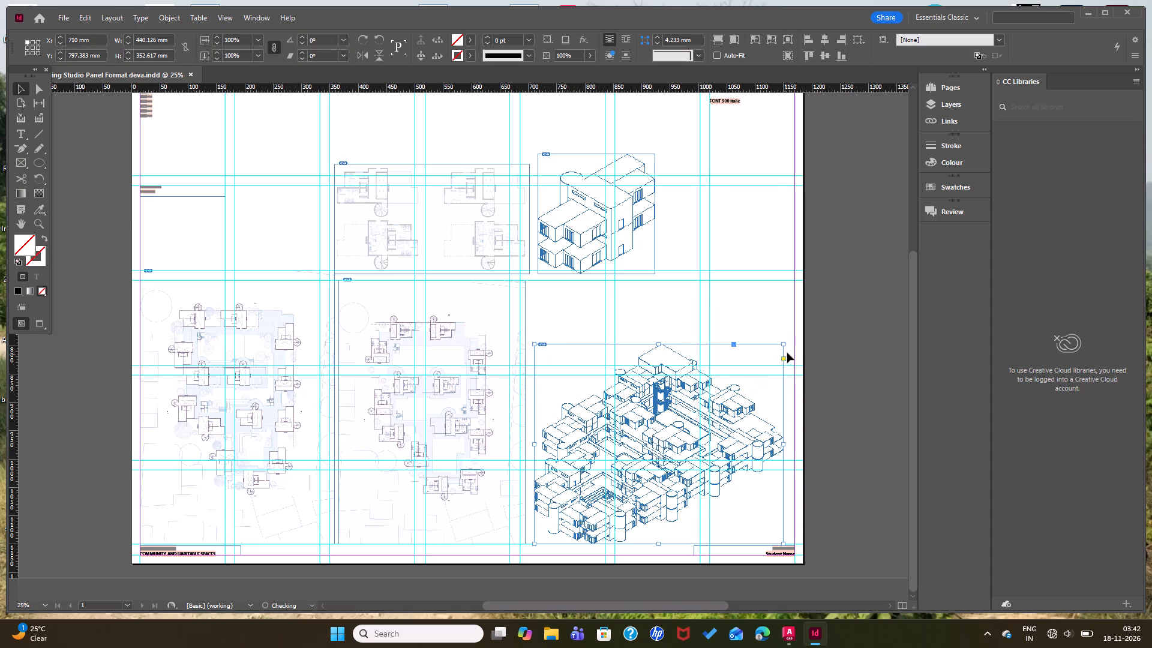
ctrl+shift+drag(782, 346, 789, 340)
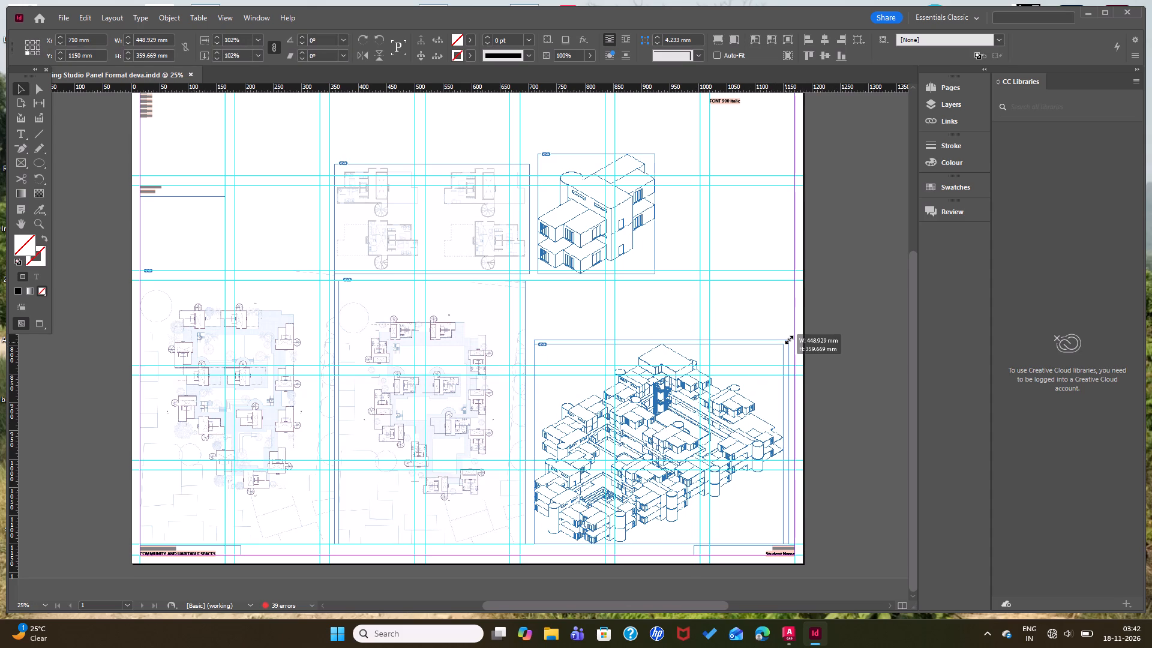
ctrl+shift+drag(789, 340, 790, 339)
click(835, 359)
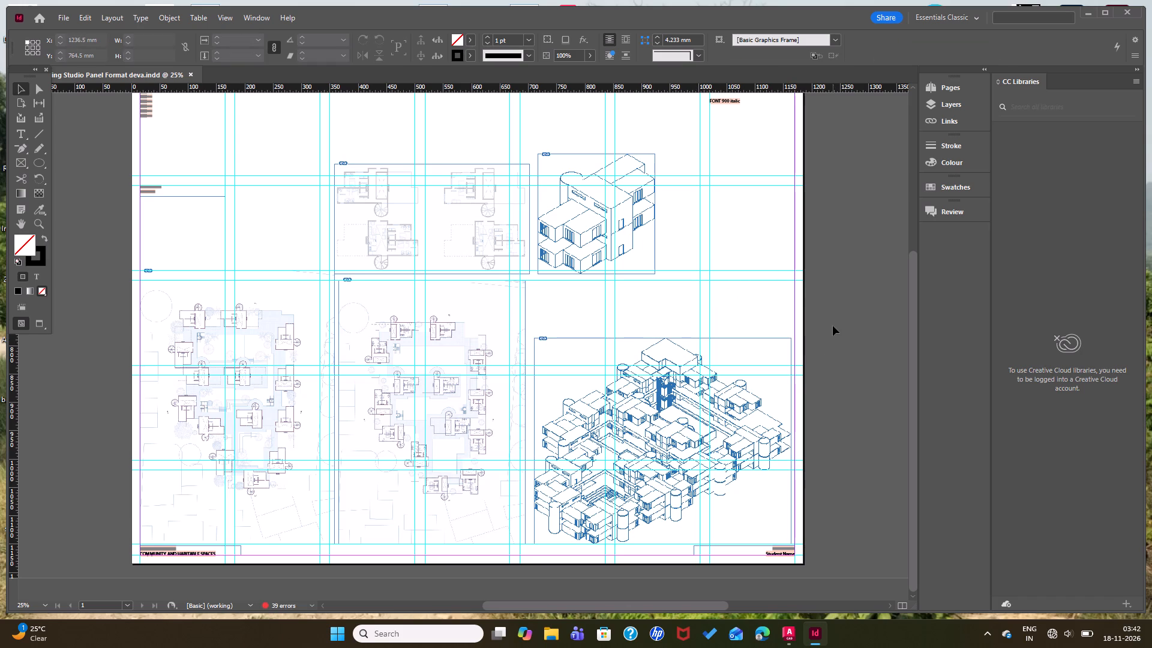
Preview the whole panel in presentation mode to check how the cluster axonometric sits among the drawings.
click(863, 343)
key(shift+w)
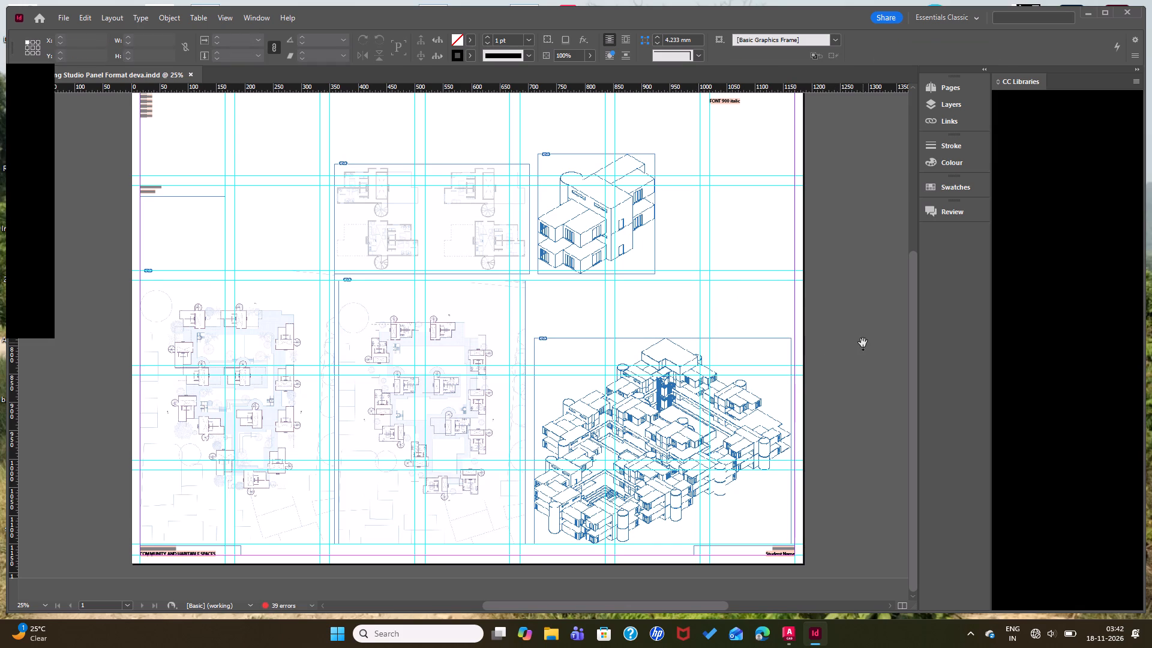
scroll(779, 542, up, 3)
scroll(779, 542, down, 2)
key(Escape)
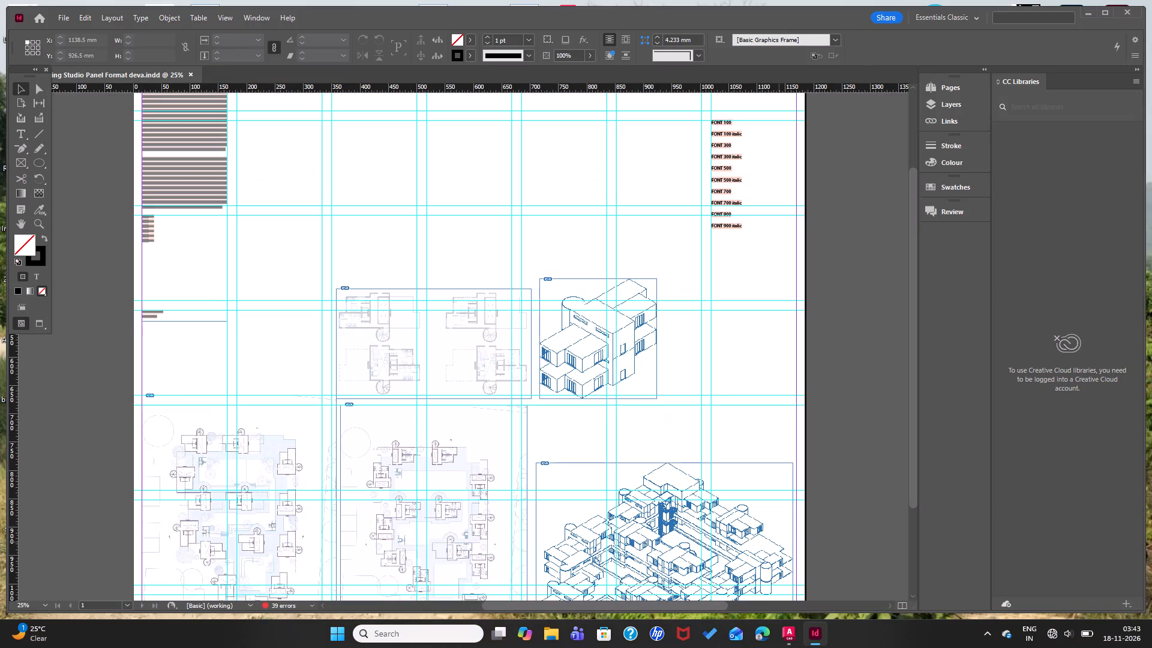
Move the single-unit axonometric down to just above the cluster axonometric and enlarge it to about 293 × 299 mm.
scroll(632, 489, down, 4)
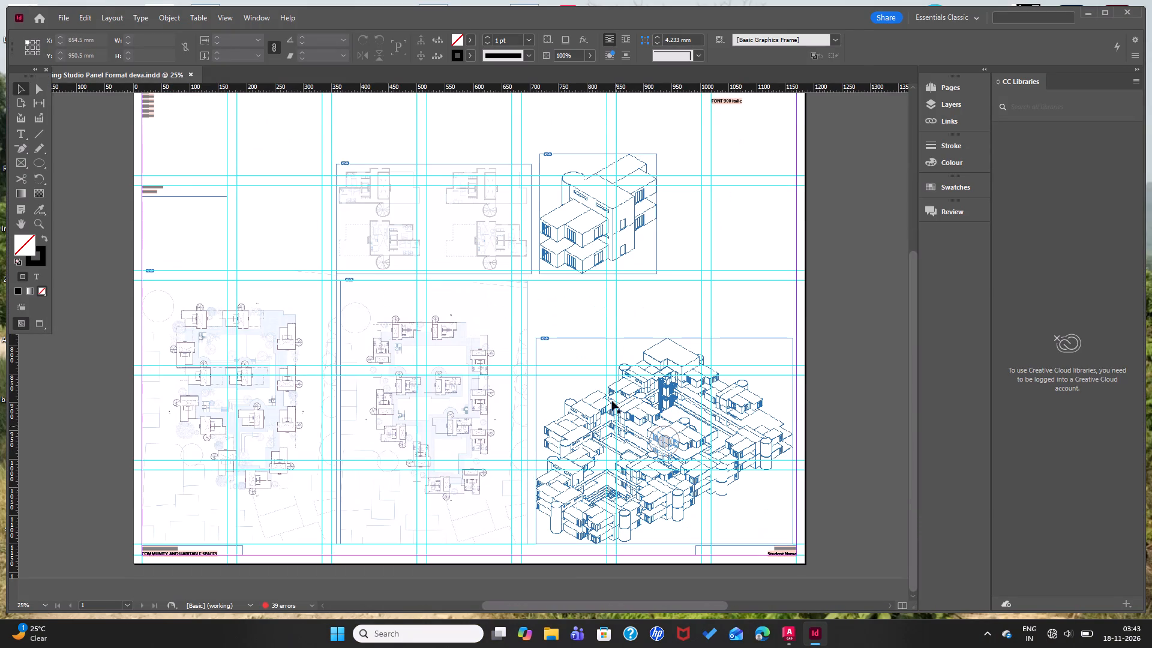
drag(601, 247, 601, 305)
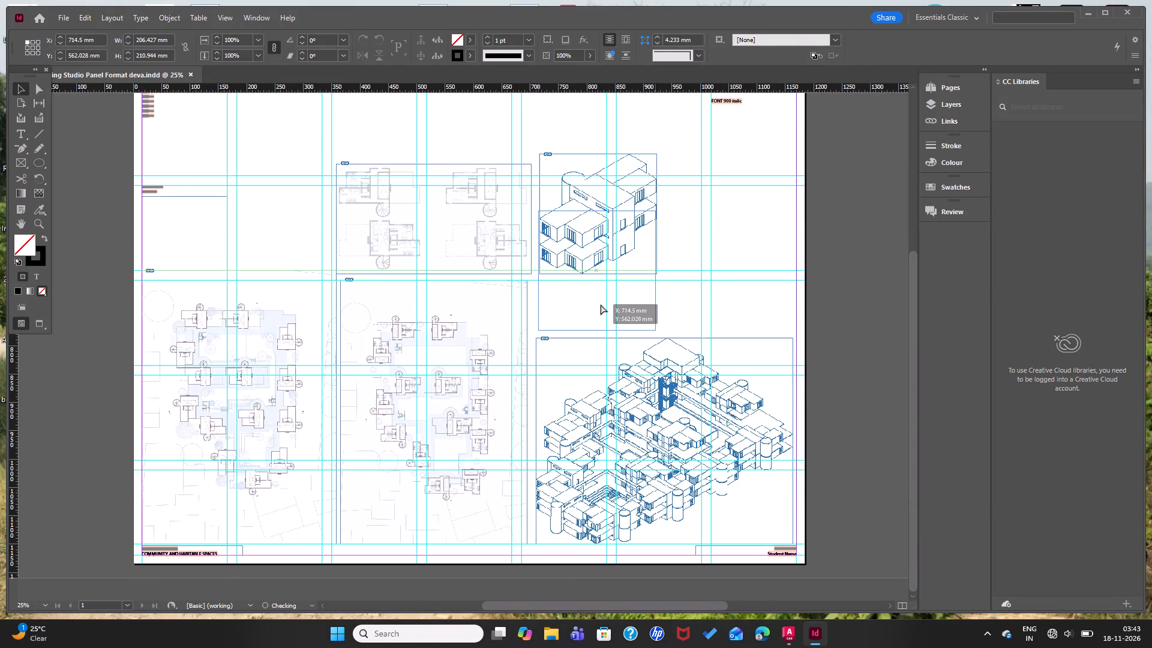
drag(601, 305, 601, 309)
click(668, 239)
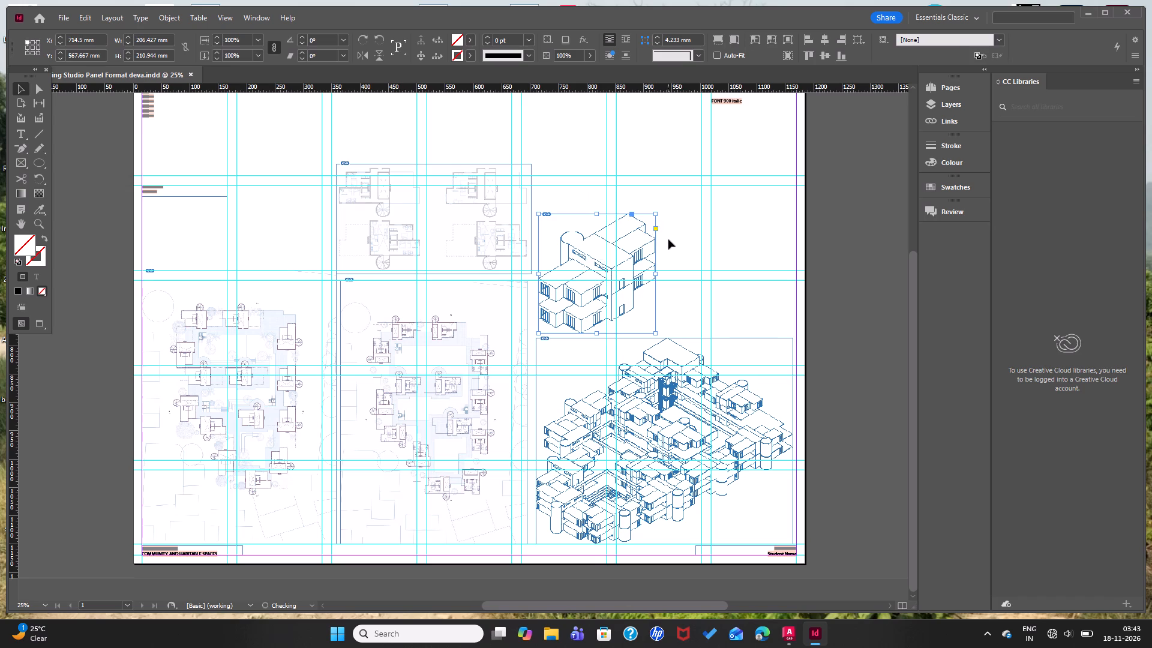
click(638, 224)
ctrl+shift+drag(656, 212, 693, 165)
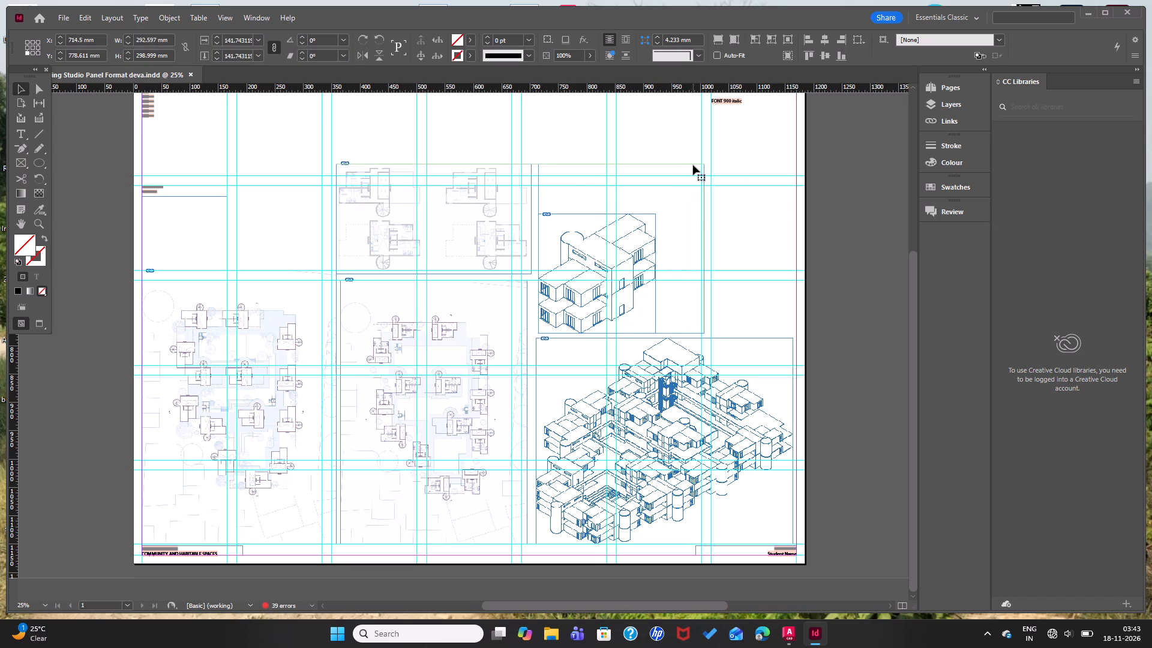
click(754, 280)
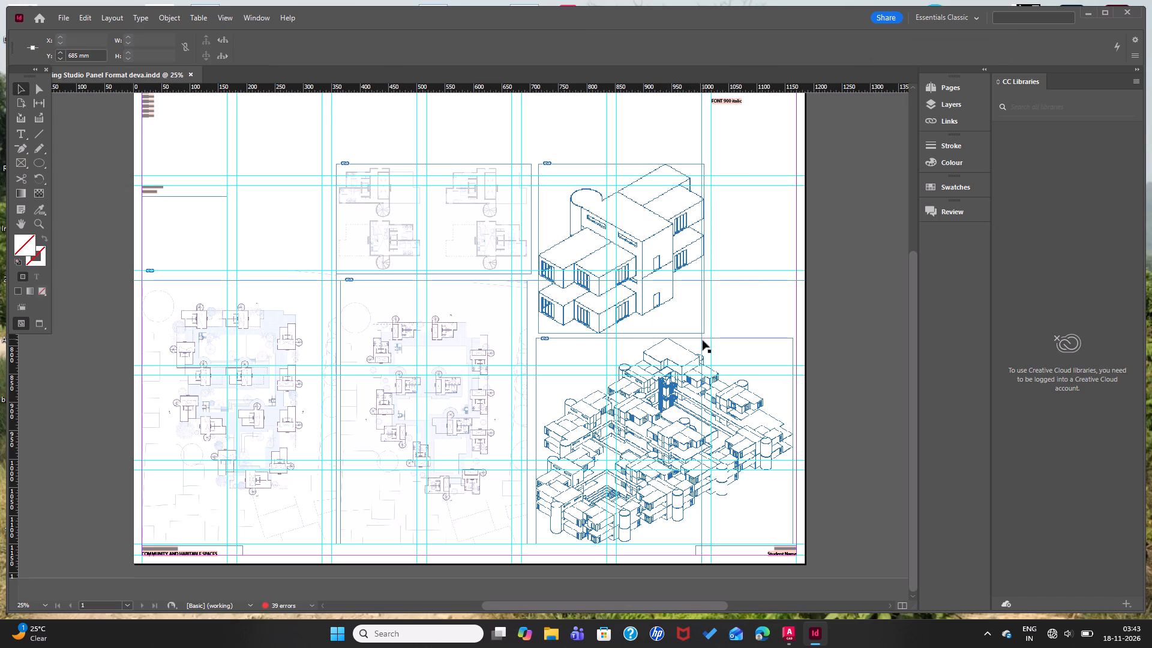
Preview the panel in presentation mode to compare the sizes of the two axonometric drawings.
click(733, 312)
key(shift+w)
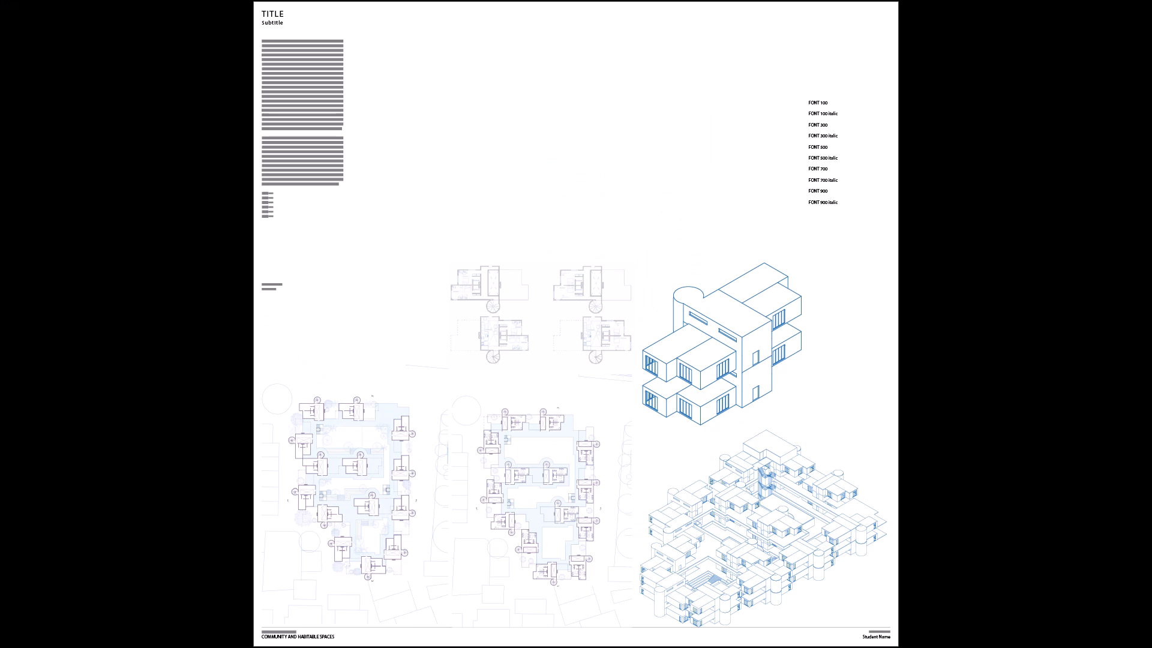
key(Escape)
Reduce the single-unit axonometric to about 233 × 238 mm and move it up to align with the floor plan frame's upper edge.
scroll(613, 317, down, 3)
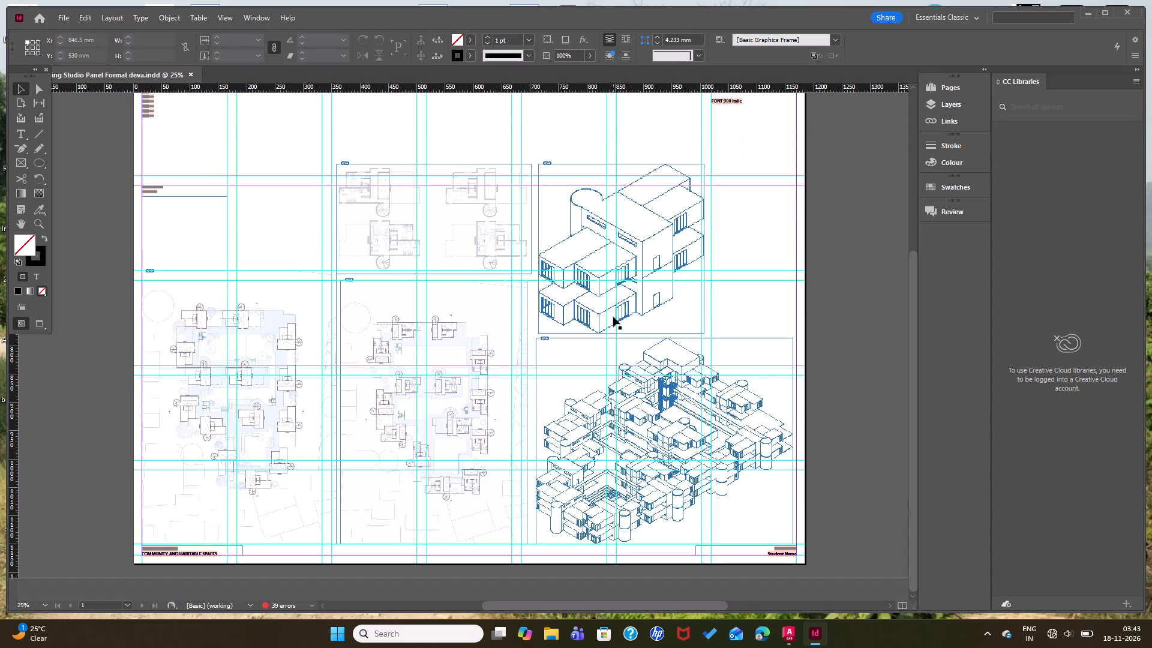
click(649, 305)
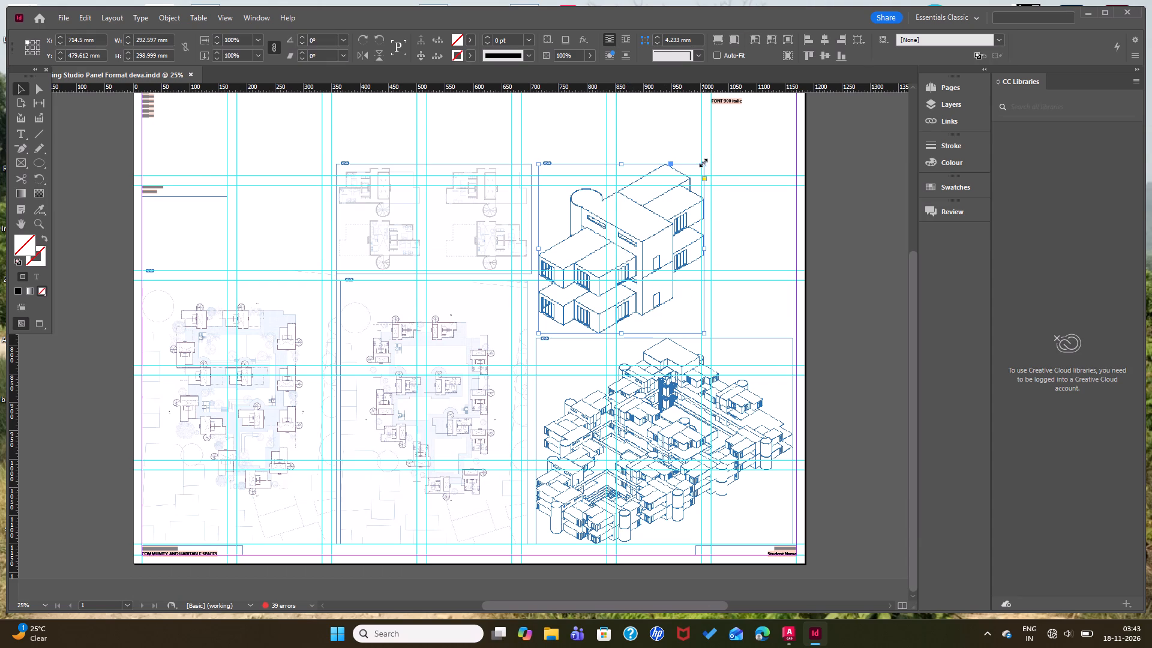
ctrl+shift+drag(703, 163, 670, 204)
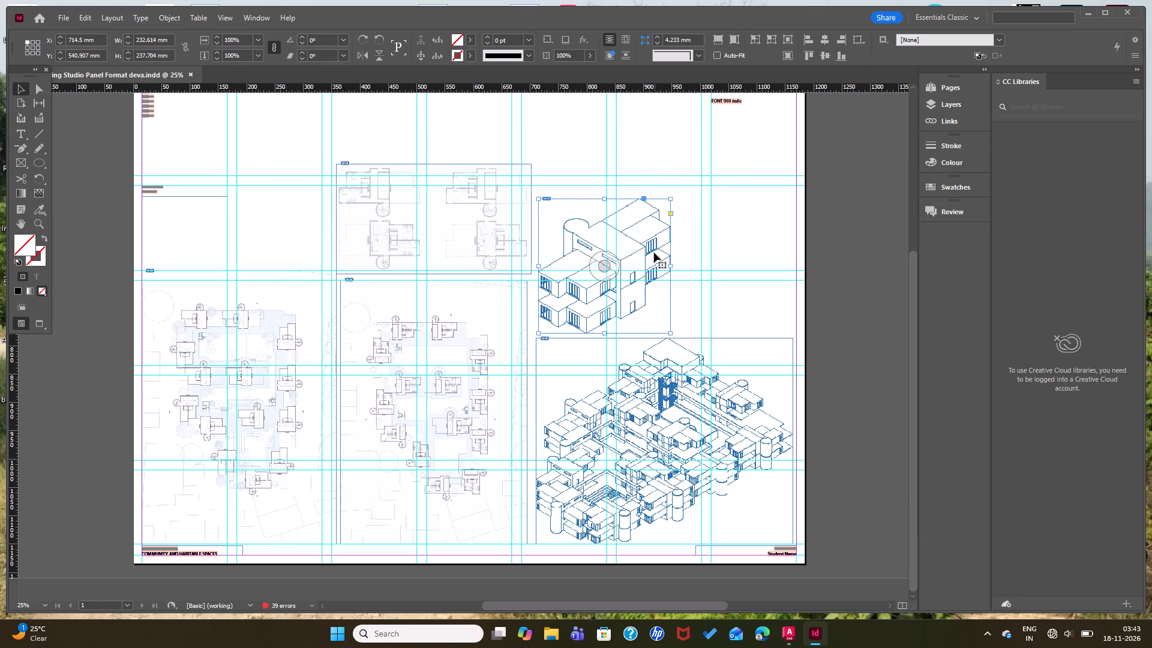
drag(656, 275, 656, 239)
Enlarge the cluster axonometric to about 471 × 378 mm and shift it sideways so it ends at the page margin.
click(718, 371)
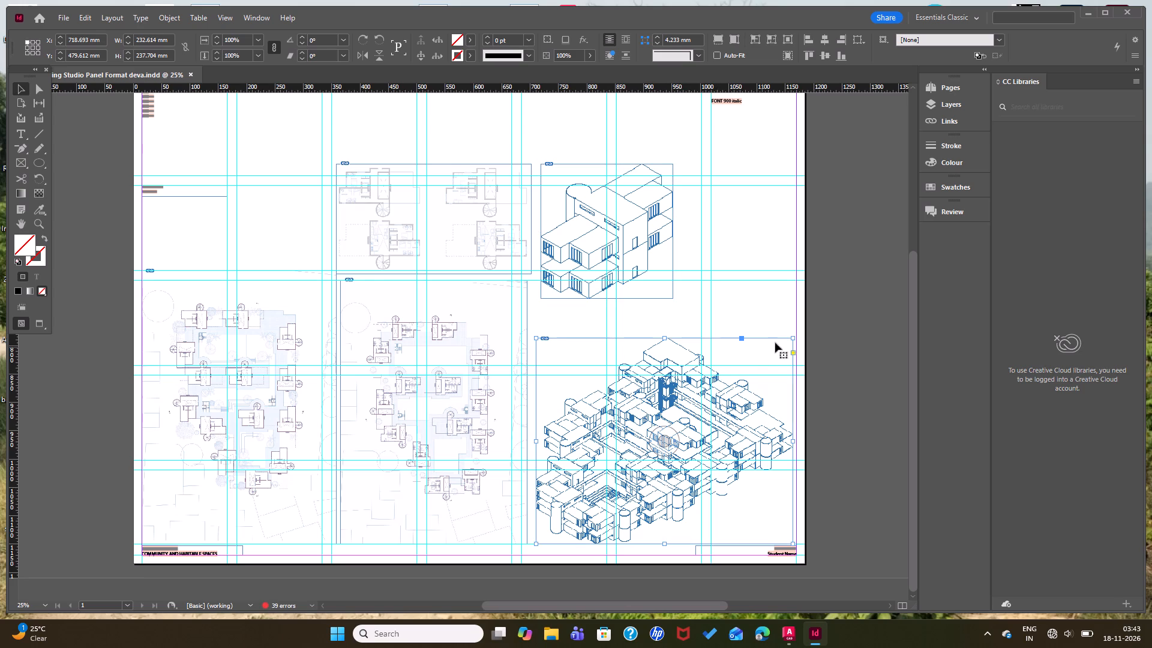
ctrl+shift+drag(794, 337, 799, 330)
drag(739, 414, 733, 415)
click(717, 417)
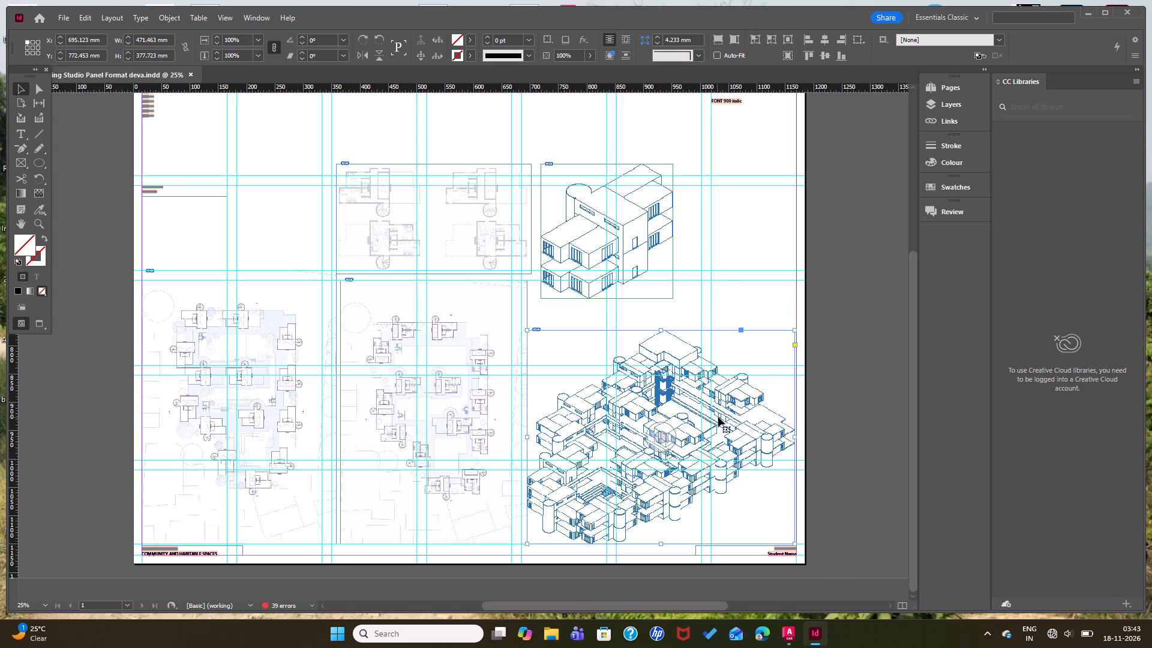
Preview the panel in presentation mode and check the balance of the resized axonometrics against the plans.
click(861, 425)
key(shift+w)
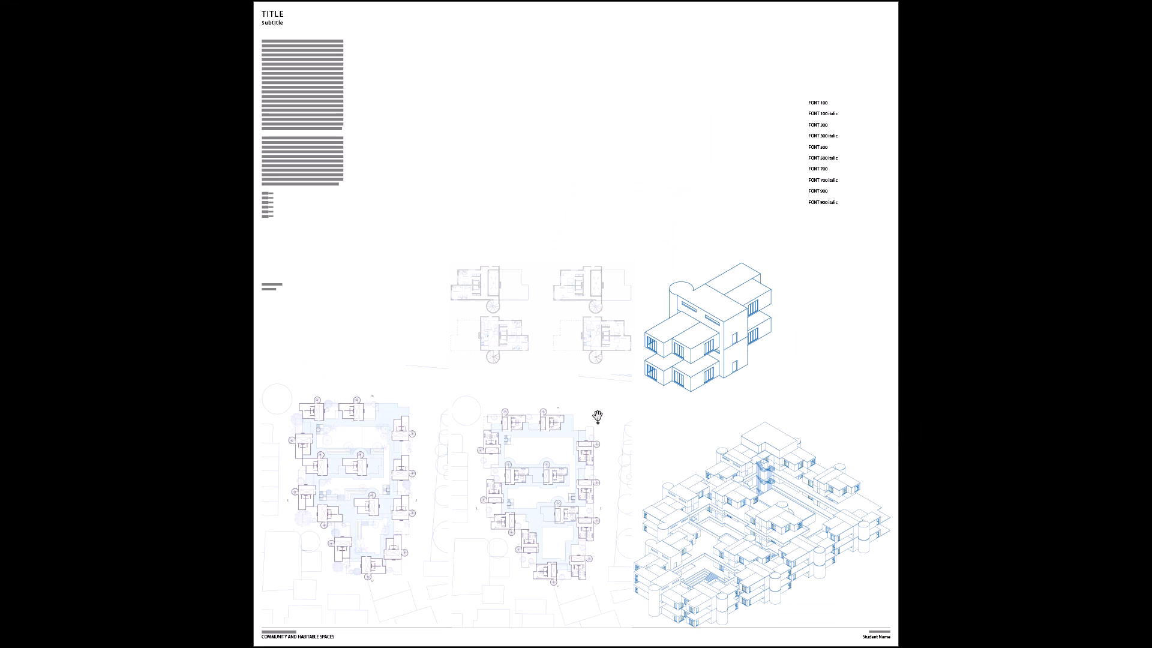
key(Escape)
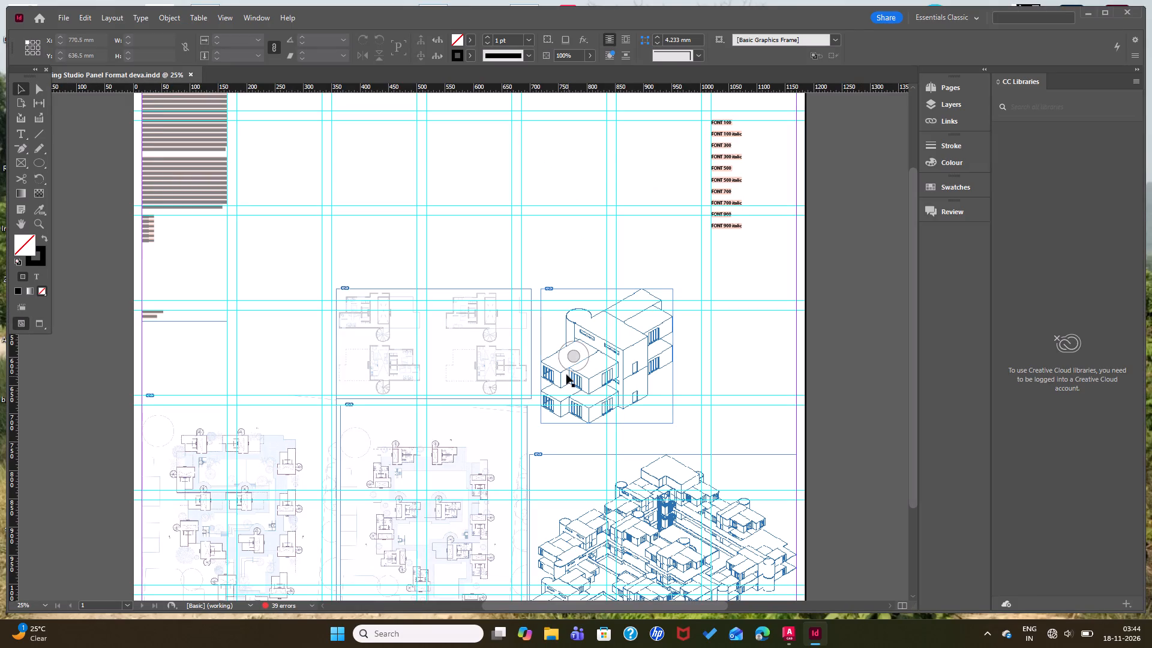
Enlarge the floor plans proportionally from their upper corner to about 507 × 284 mm.
click(479, 373)
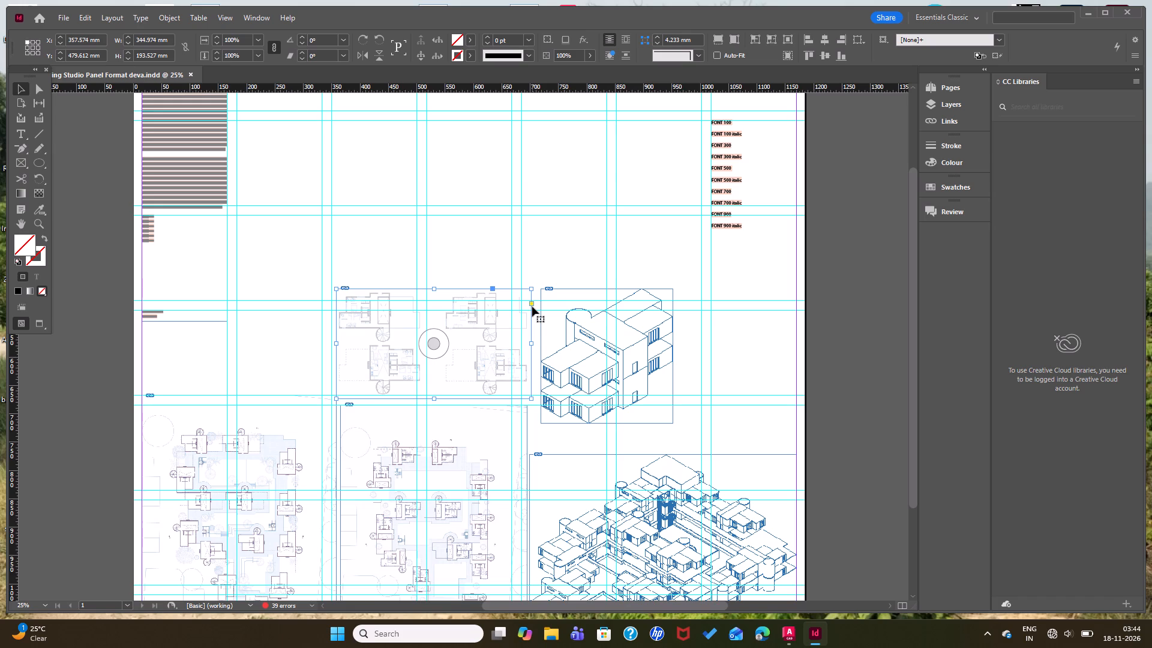
scroll(563, 300, down, 6)
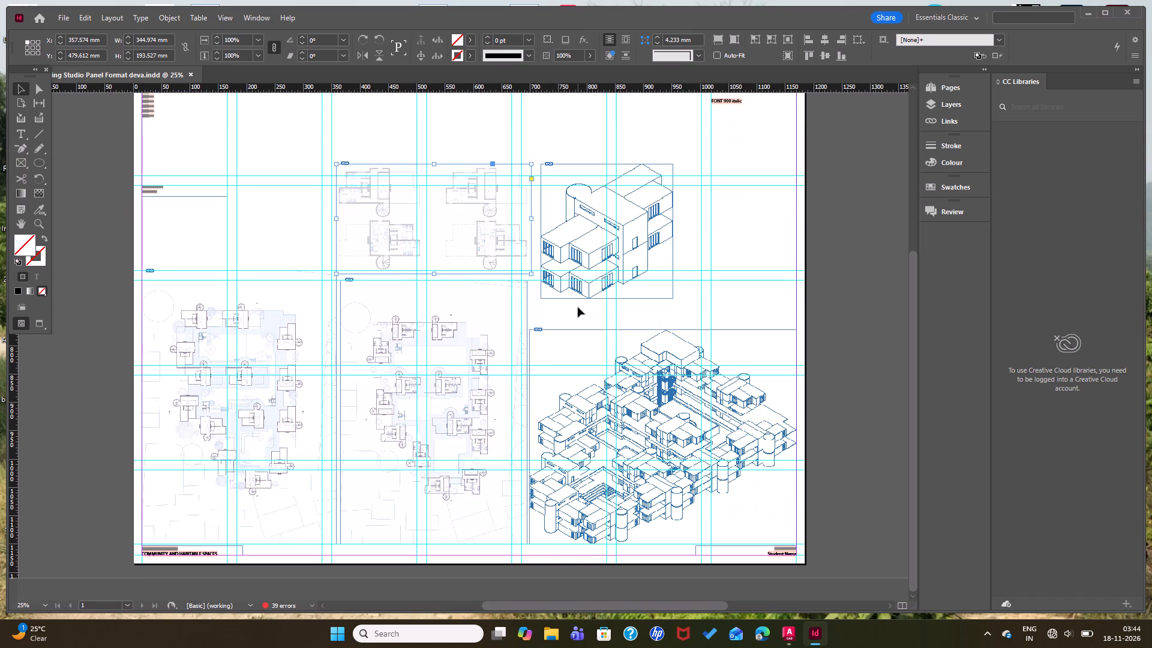
scroll(571, 311, up, 2)
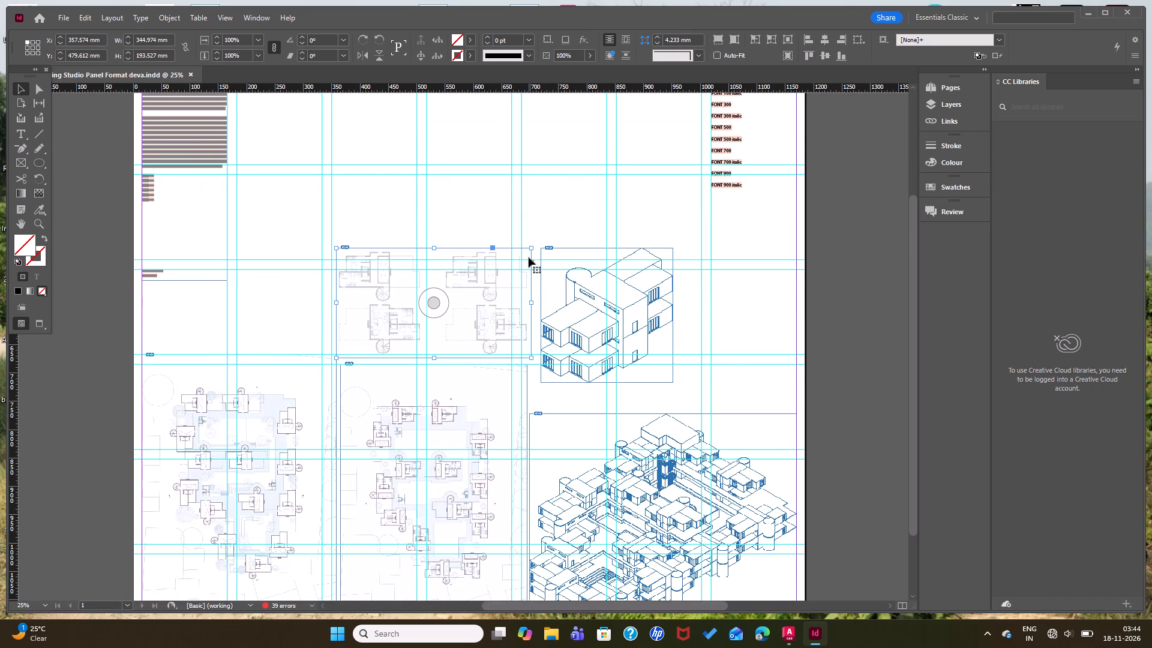
ctrl+shift+drag(530, 248, 532, 247)
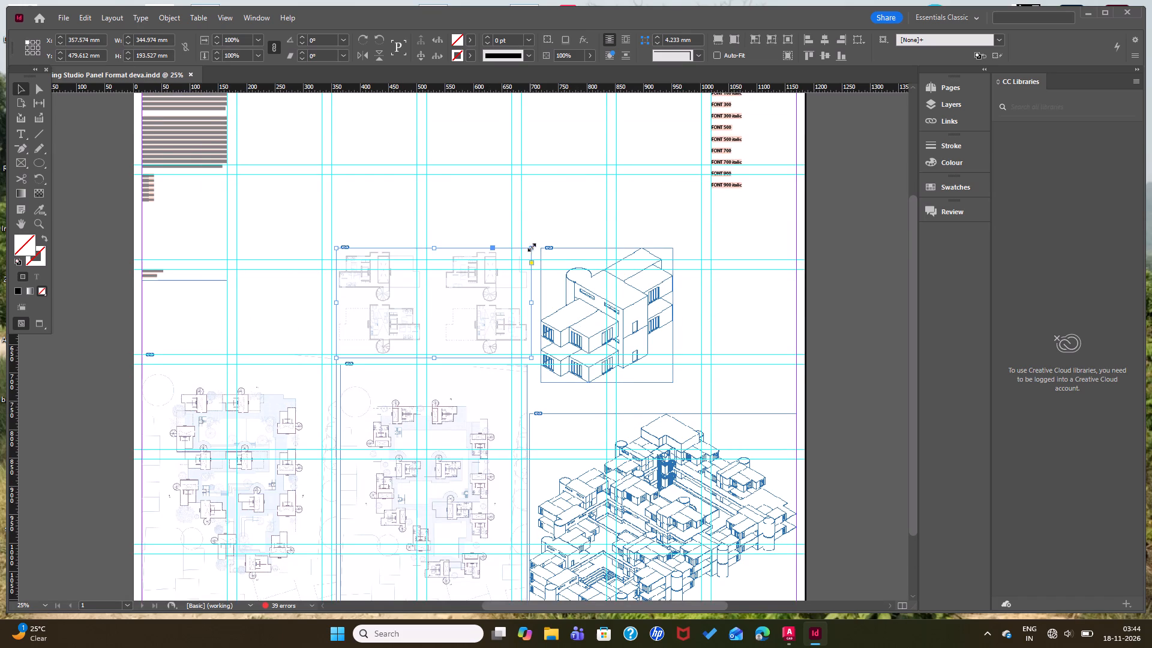
ctrl+shift+drag(532, 247, 574, 196)
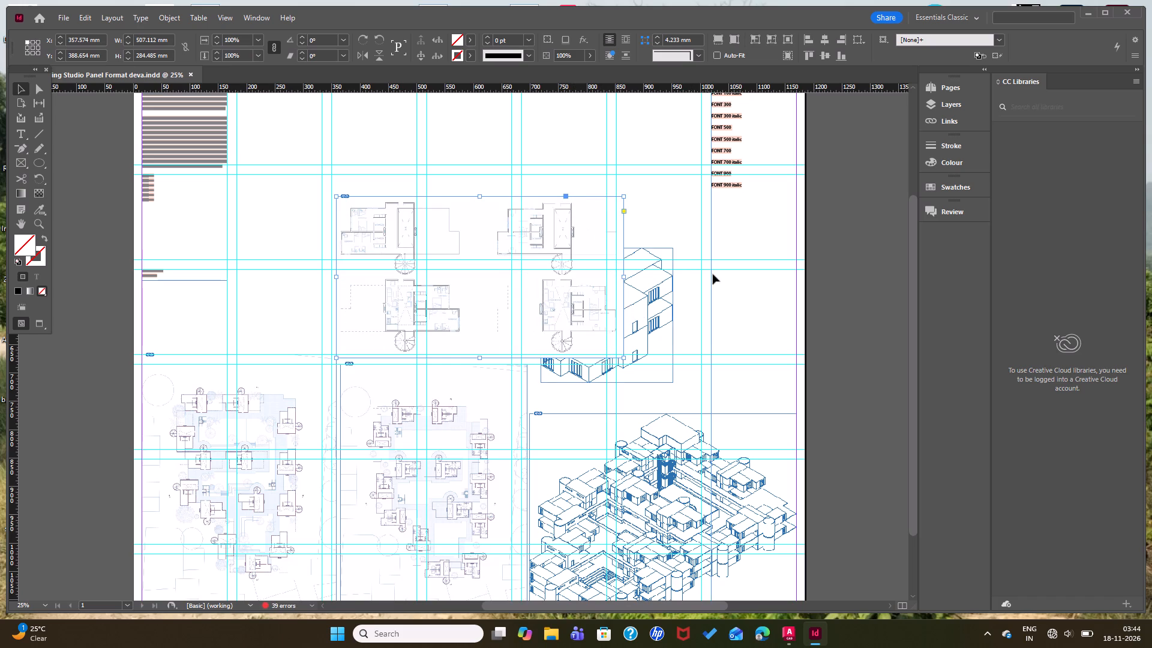
click(713, 274)
Move the enlarged floor plans sideways to about X 188 mm, Y 395 mm, clear of the single-unit axonometric.
drag(503, 335, 419, 336)
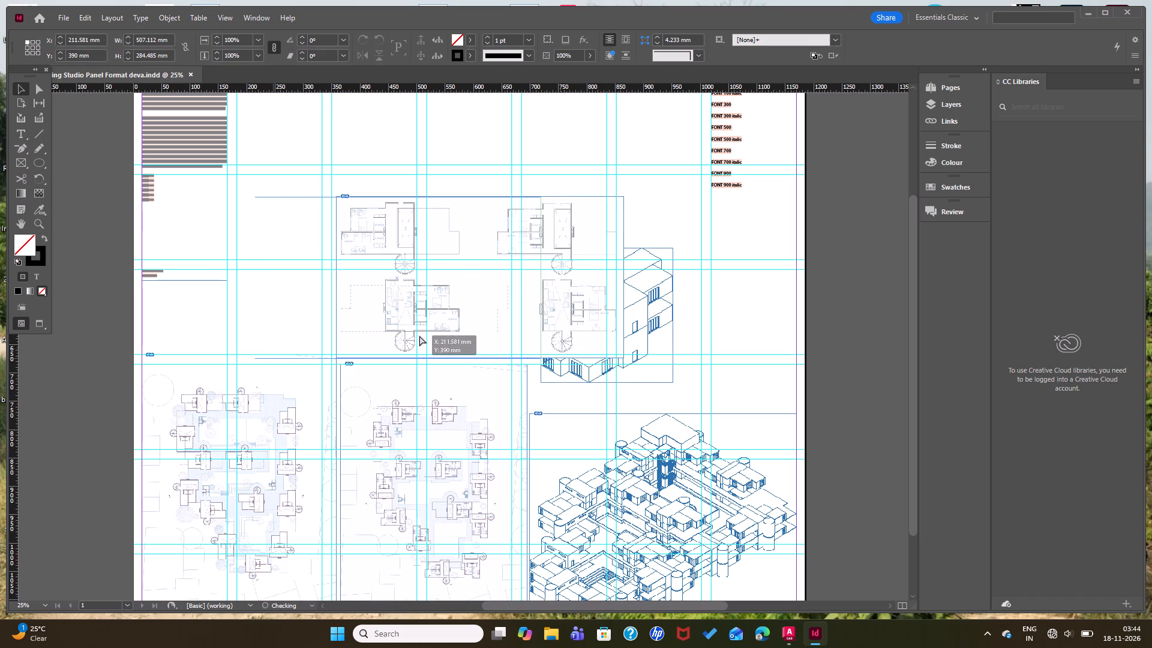
drag(419, 336, 407, 335)
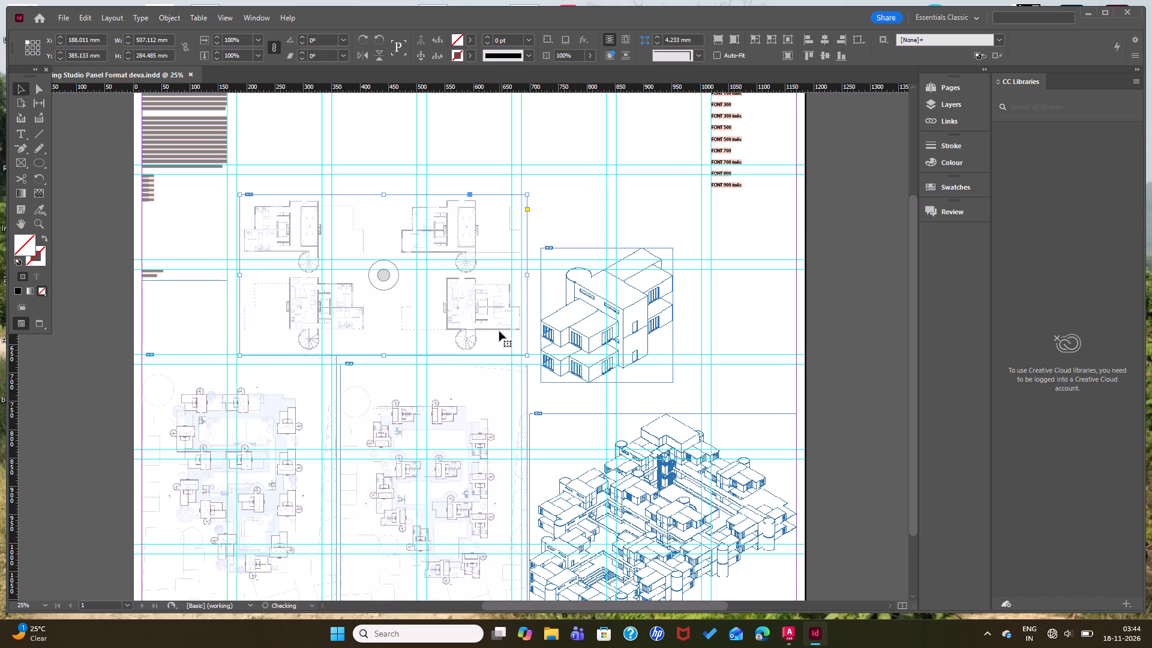
drag(503, 328, 503, 333)
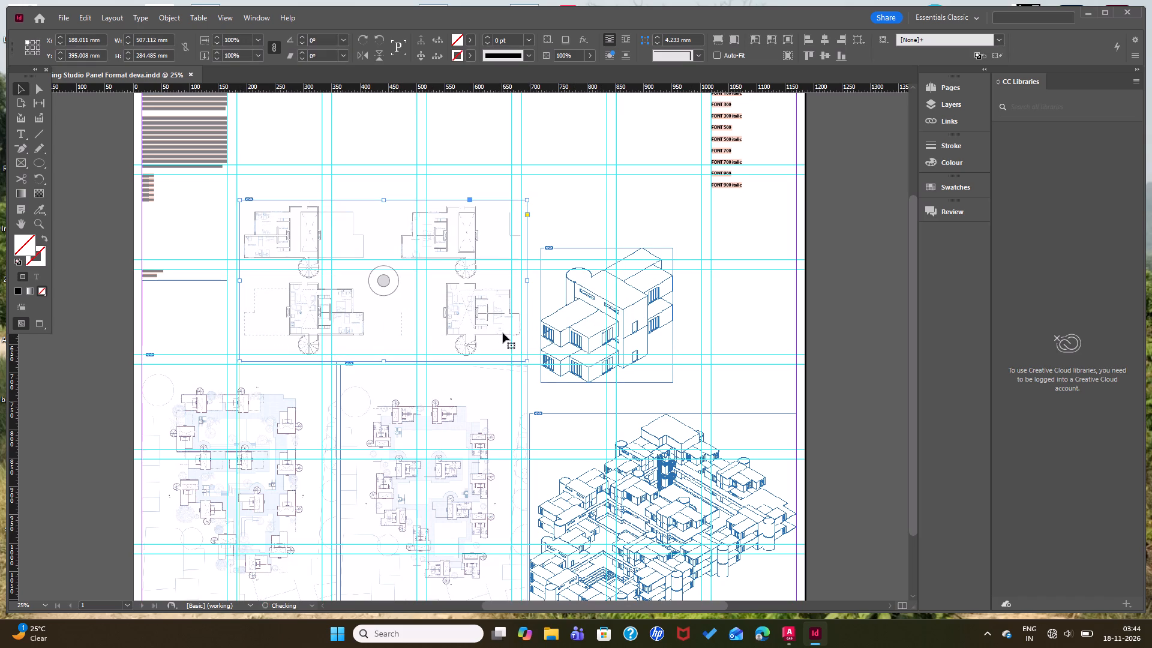
Move the single-unit axonometric up beside the floor plans so the tops of both frames align.
scroll(508, 335, up, 2)
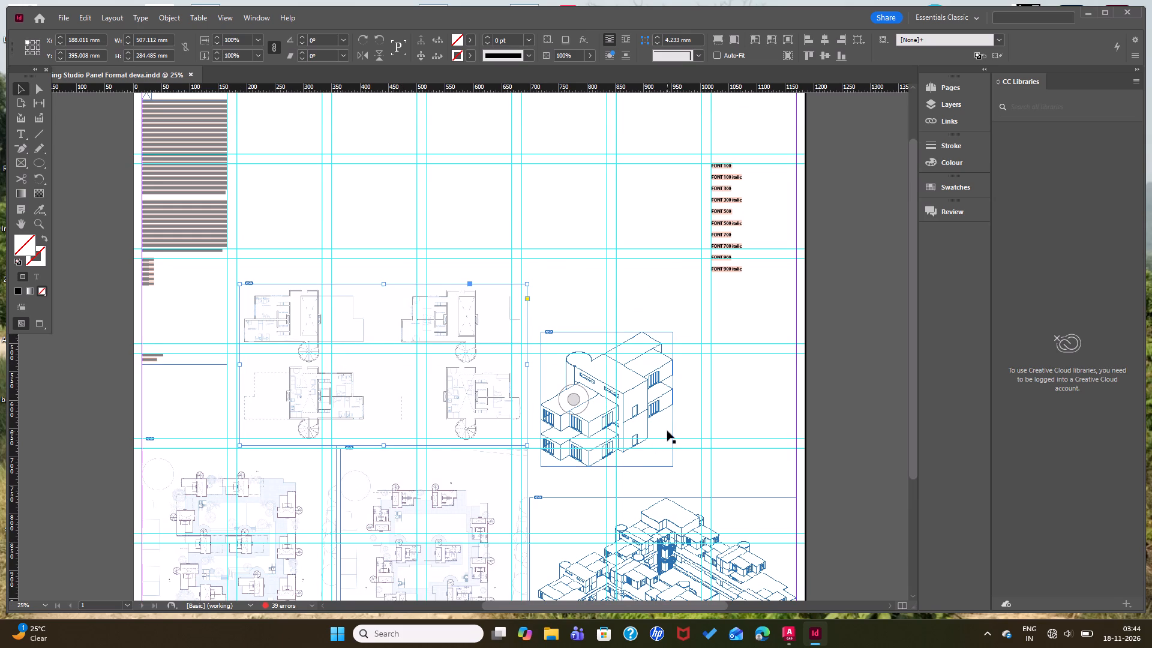
scroll(667, 431, down, 1)
drag(622, 401, 617, 364)
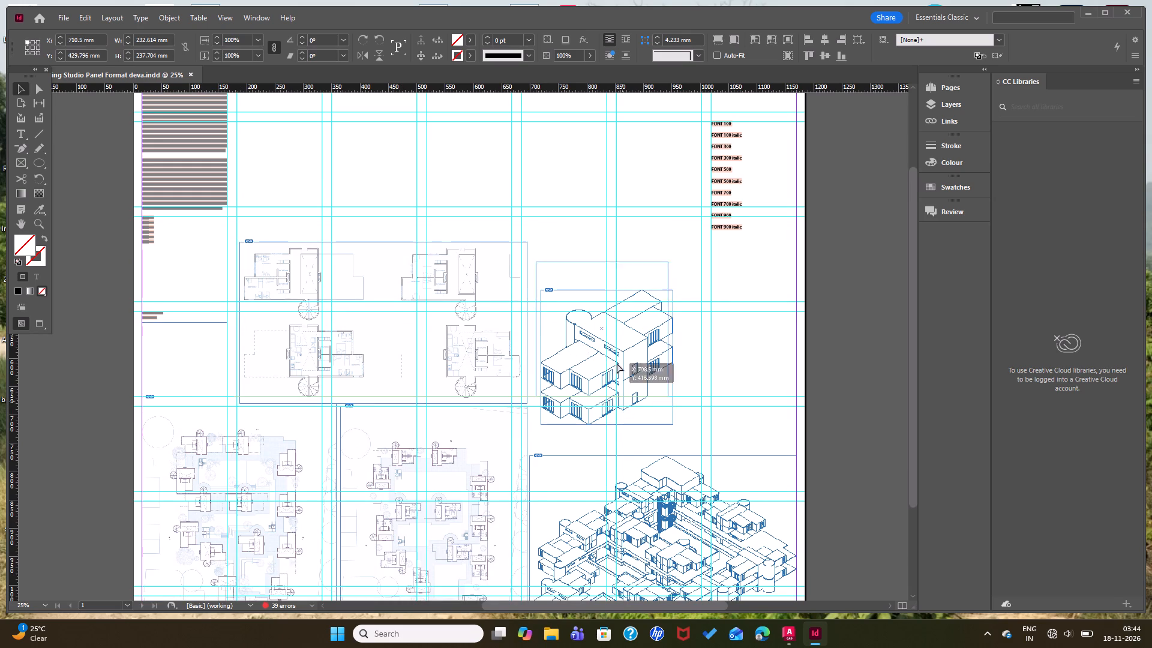
drag(617, 364, 615, 353)
click(715, 384)
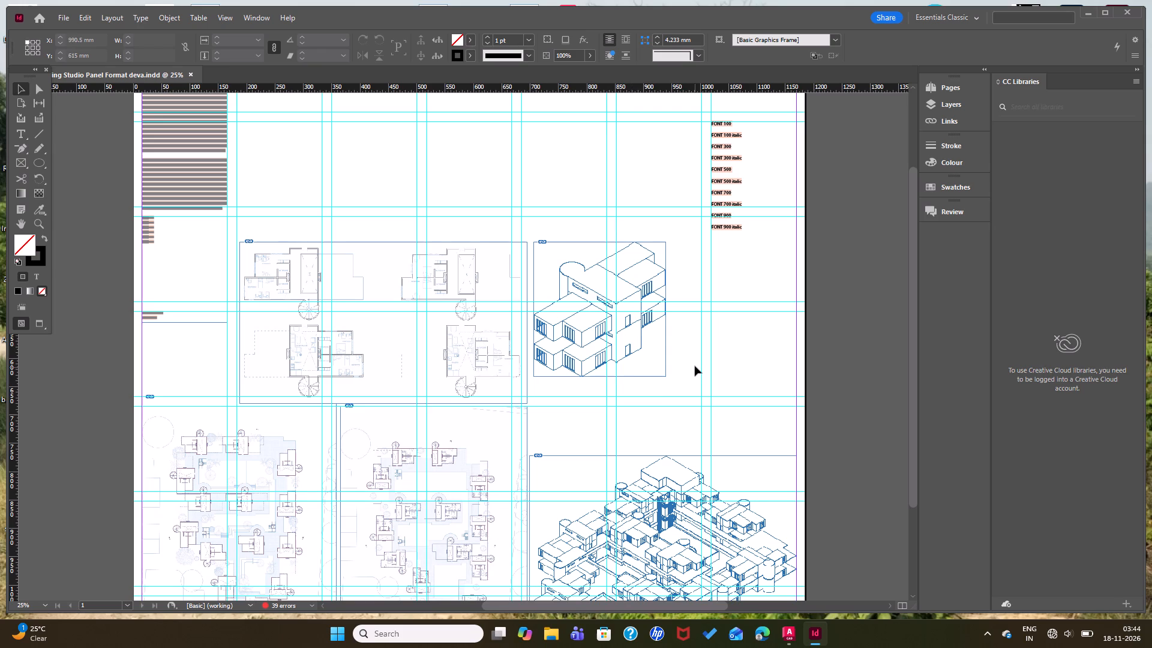
Preview the panel in presentation mode and check the enlarged floor plans against the axonometrics and site plans.
click(695, 366)
key(shift+w)
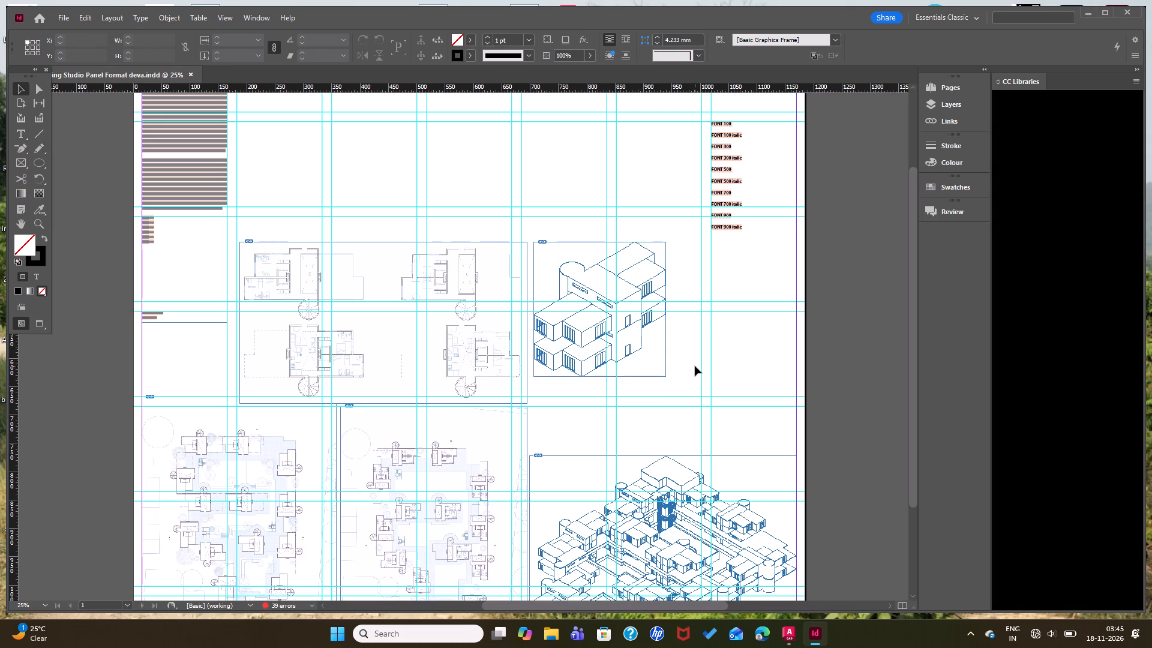
click(710, 371)
scroll(710, 371, up, 3)
scroll(710, 371, down, 3)
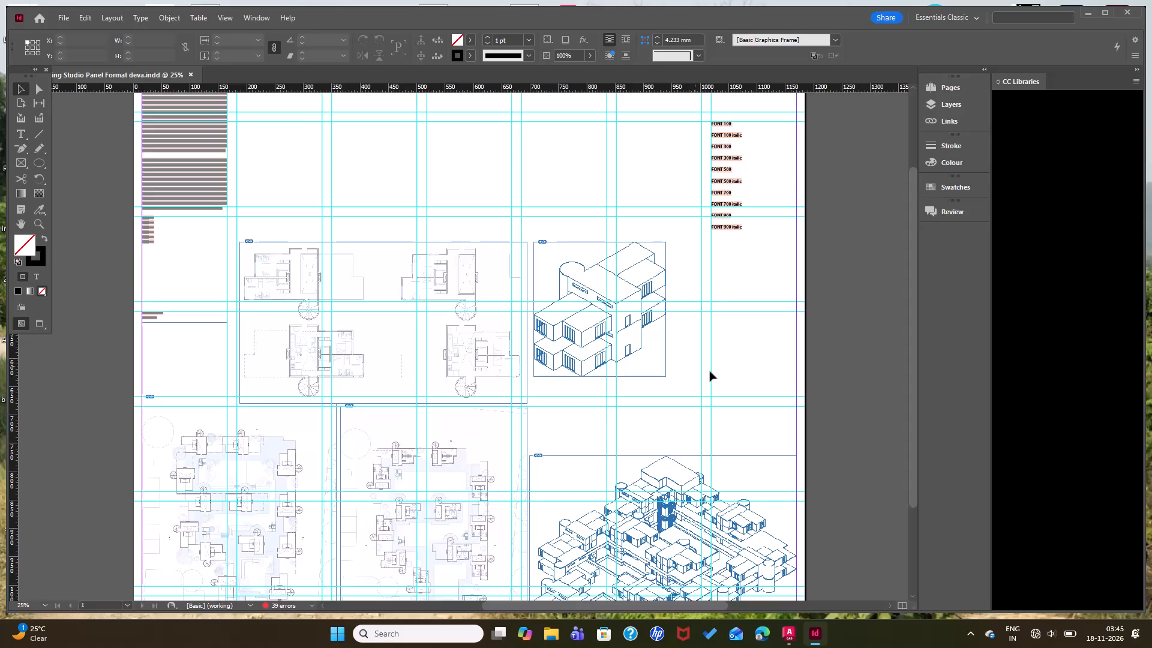
scroll(710, 371, down, 3)
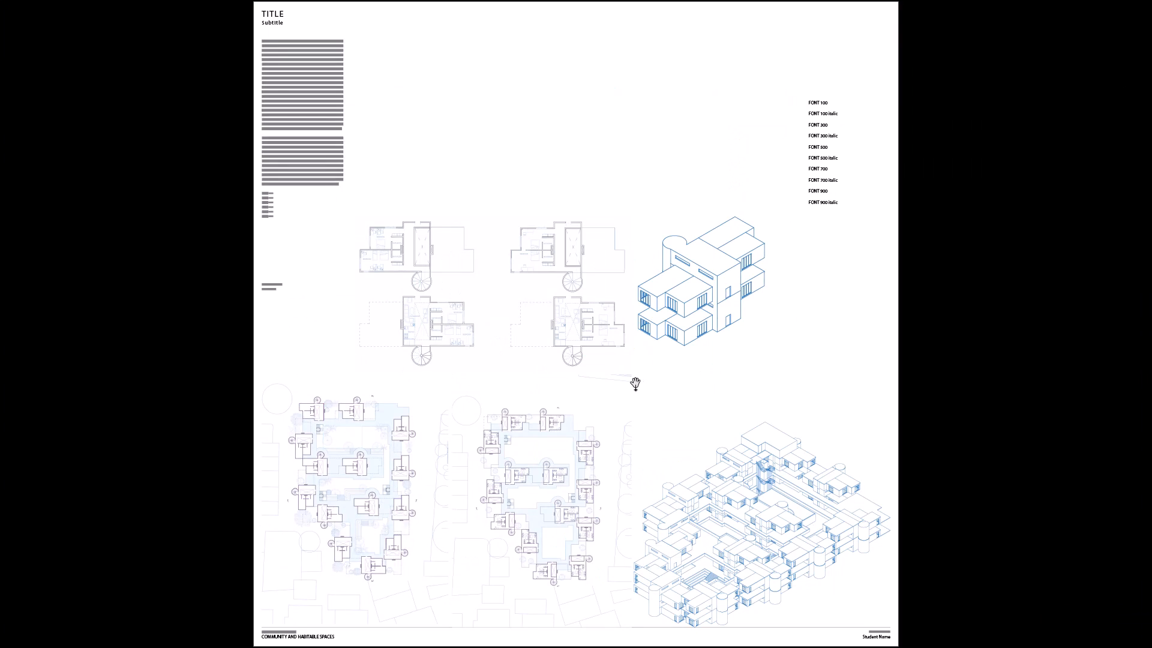
key(Escape)
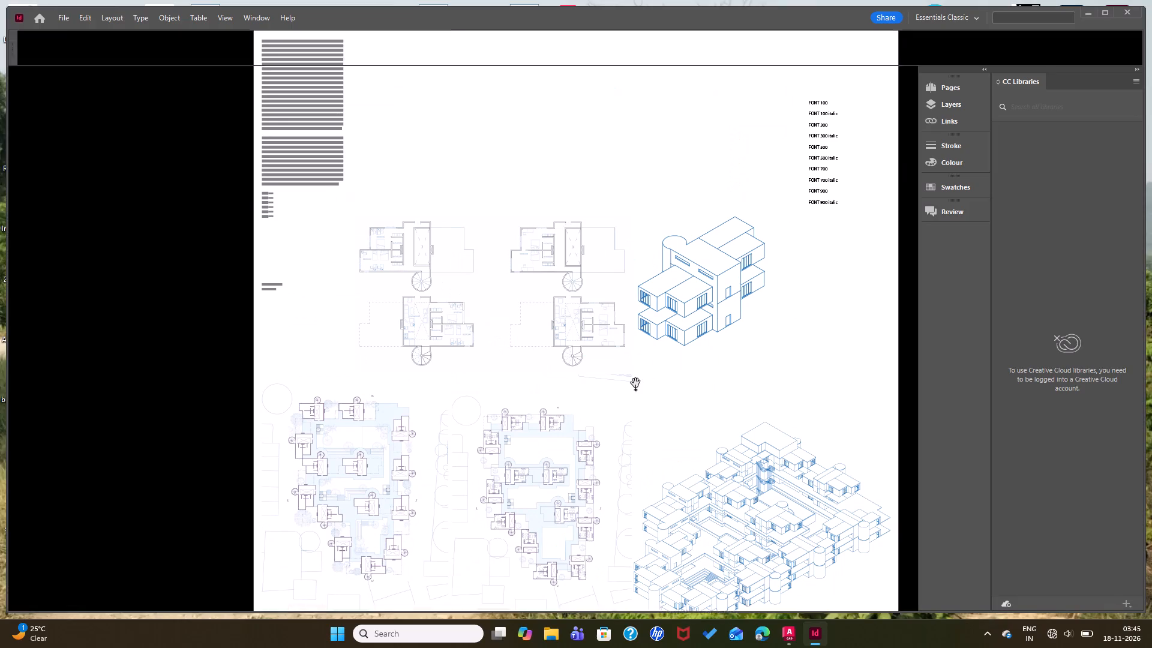
Compare the two site plan frames and enlarge the second one, beside the cluster axonometric, to about 341.5 × 481 mm.
scroll(635, 383, down, 2)
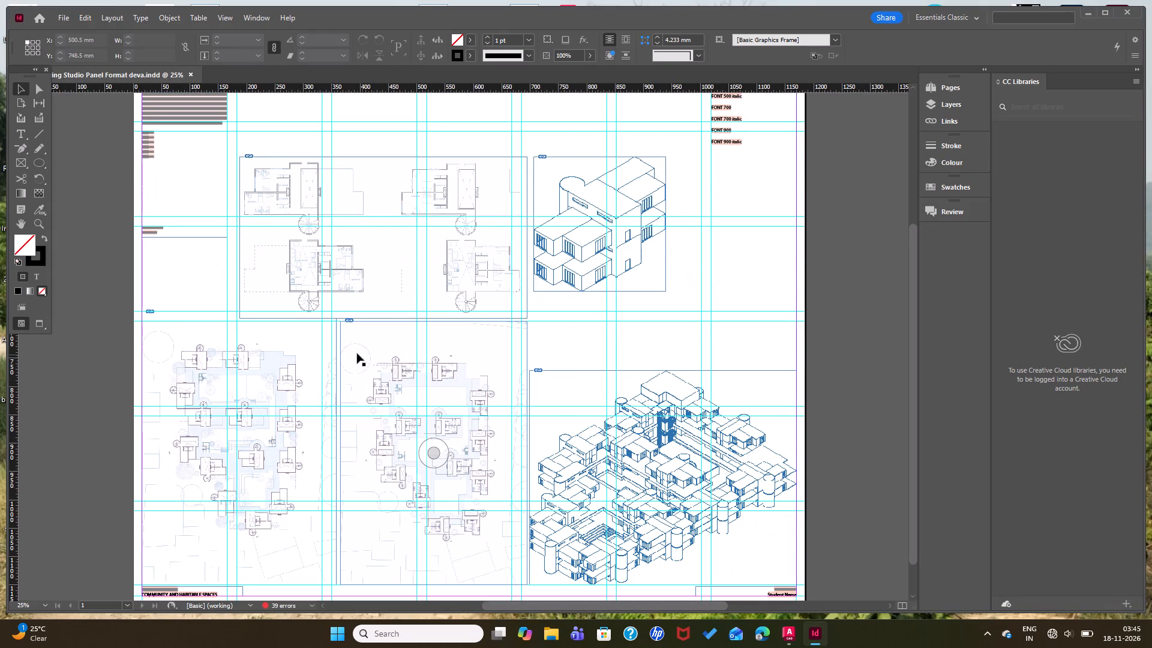
click(398, 343)
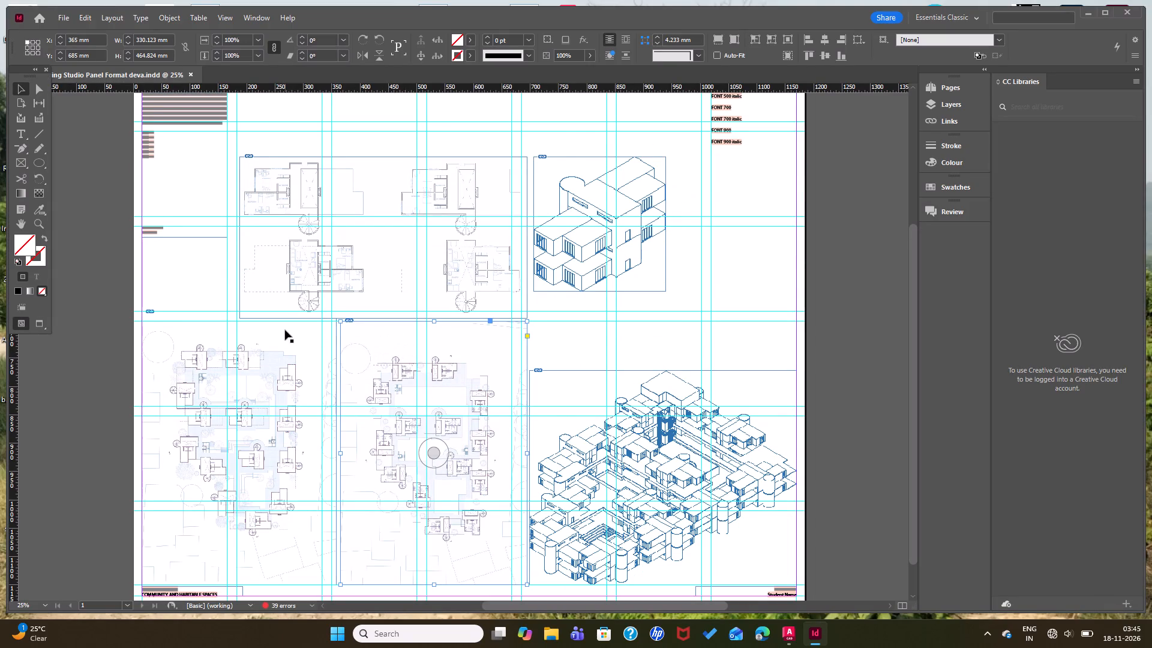
click(285, 330)
click(366, 332)
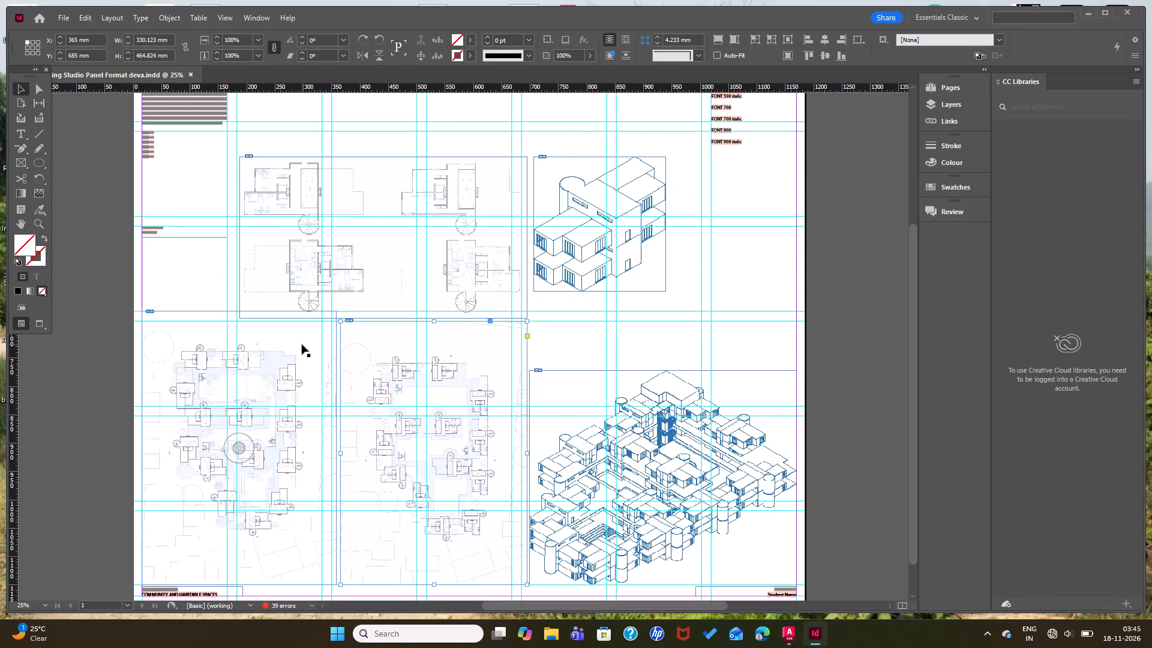
click(302, 344)
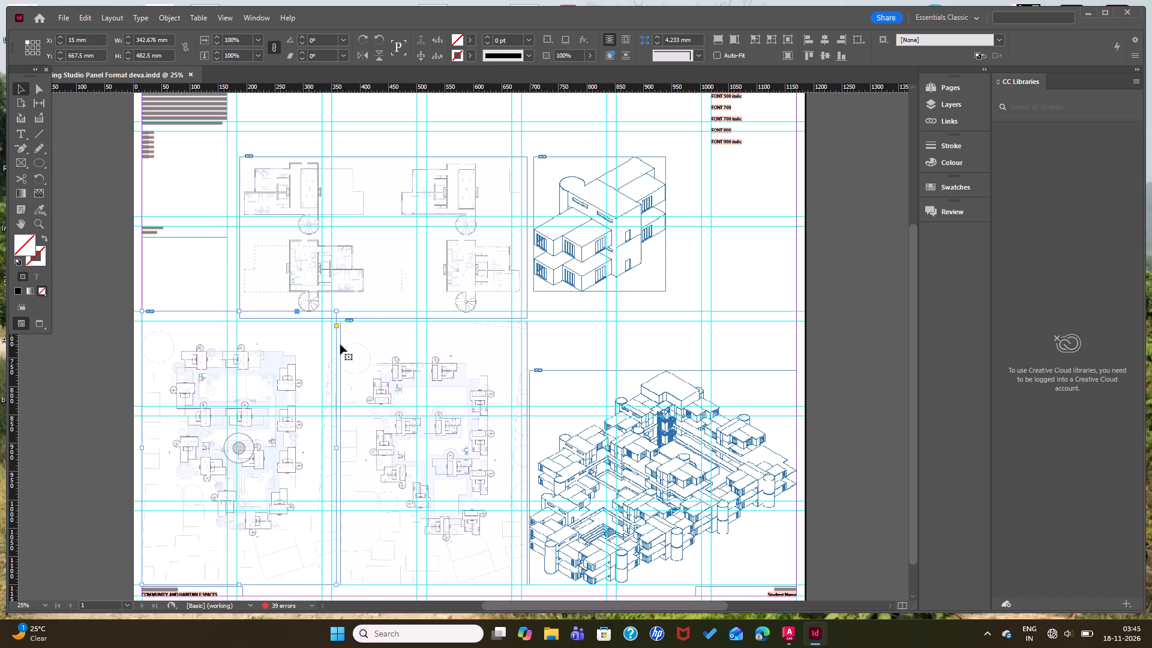
click(446, 353)
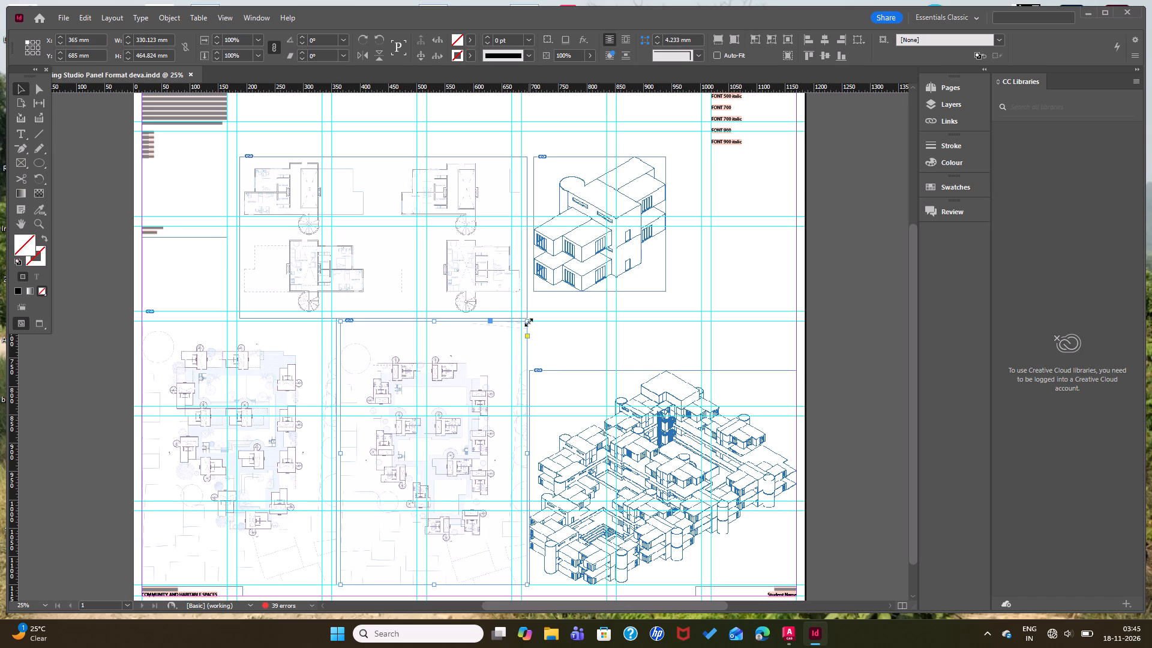
ctrl+shift+drag(529, 322, 533, 316)
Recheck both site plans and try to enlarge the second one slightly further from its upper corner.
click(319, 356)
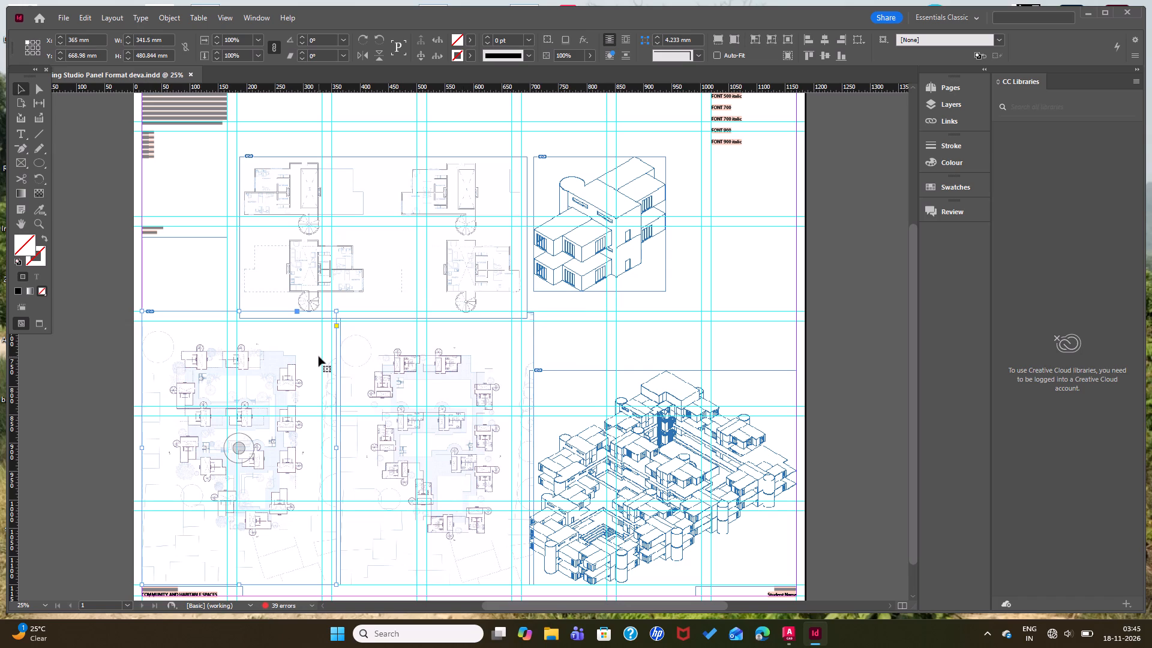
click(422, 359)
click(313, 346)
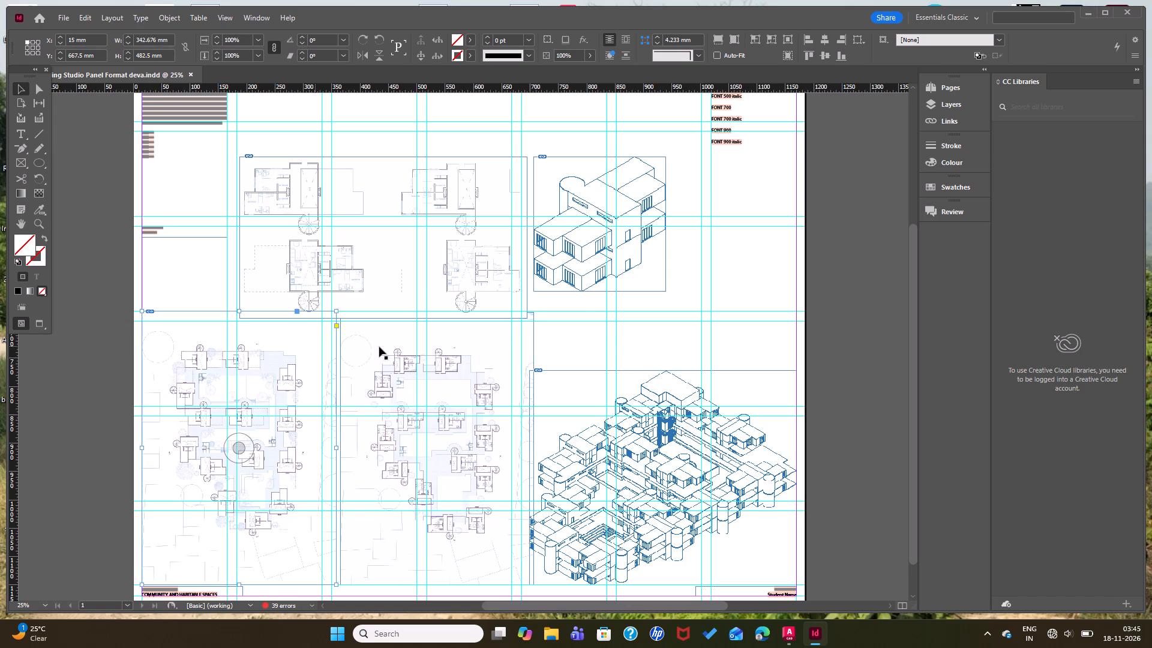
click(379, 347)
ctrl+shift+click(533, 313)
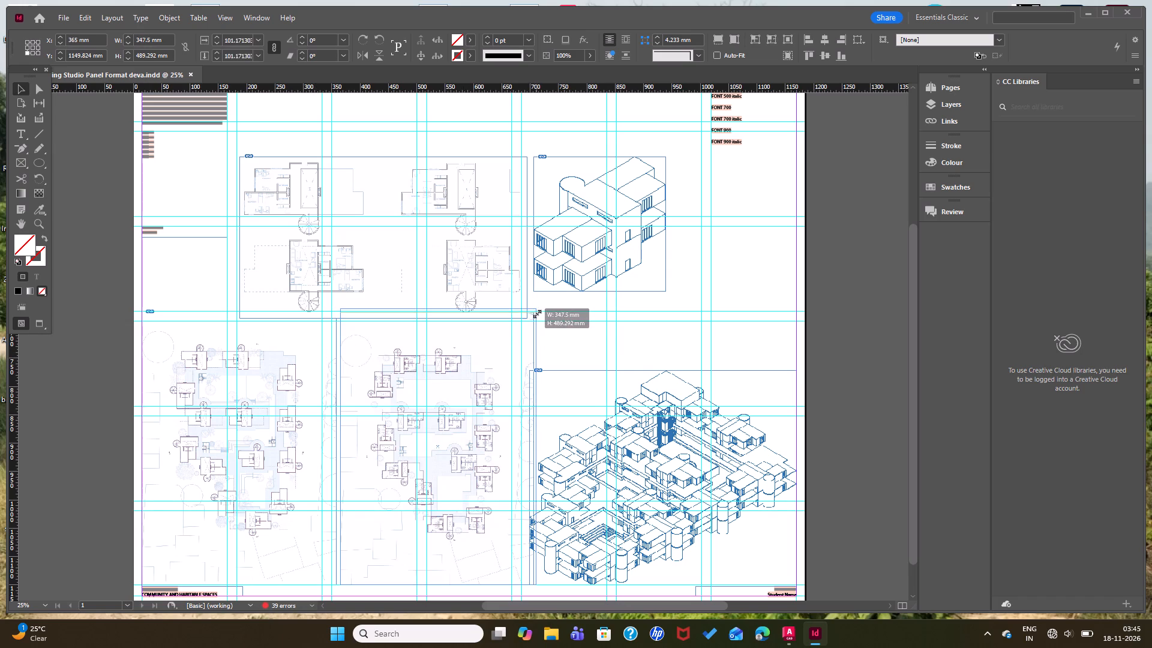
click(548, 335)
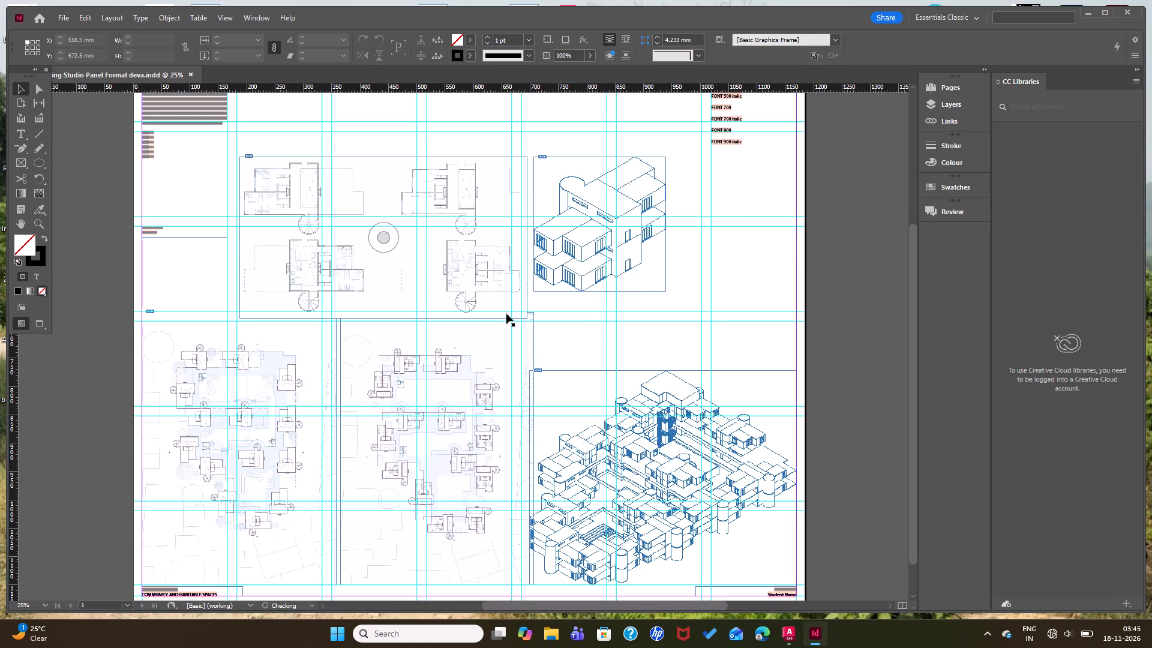
Scale the second site plan up slightly until its top edge meets the guide along the first site plan's top.
scroll(506, 314, up, 2)
scroll(525, 398, down, 1)
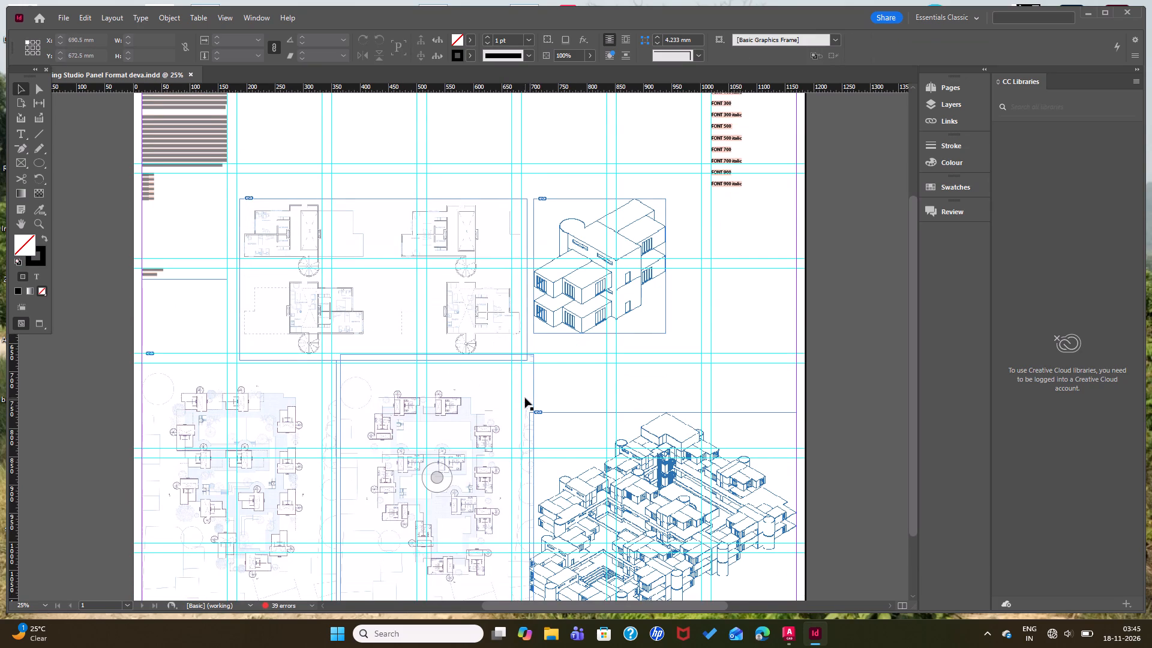
key(ctrl+equal)
key(ctrl+equal)
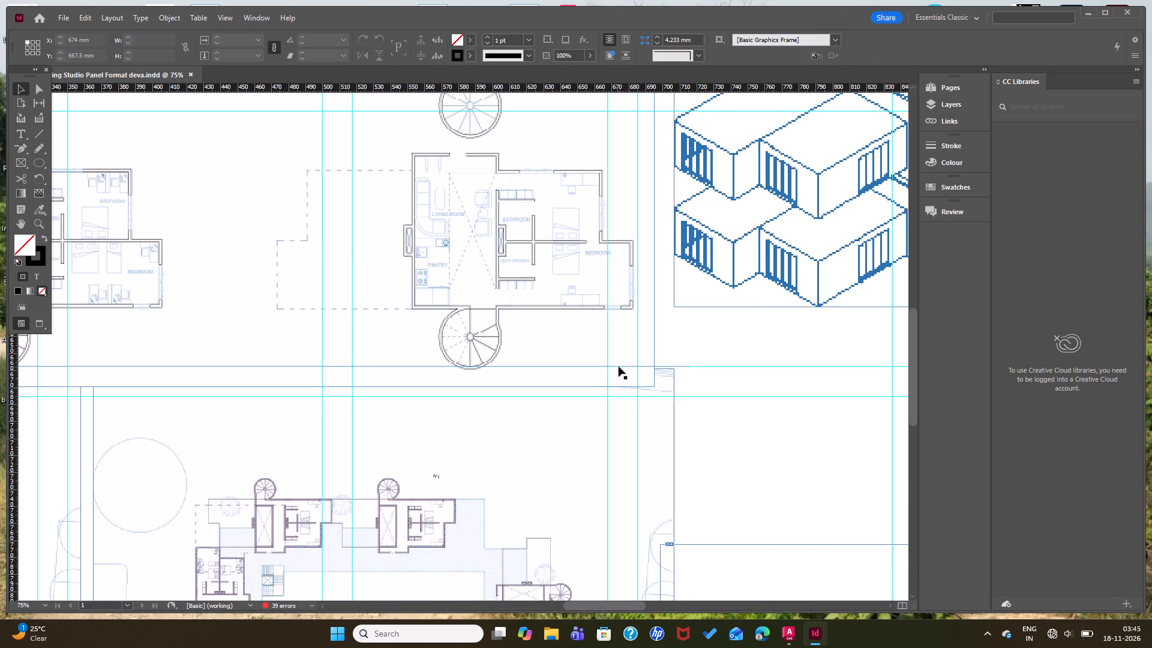
click(650, 419)
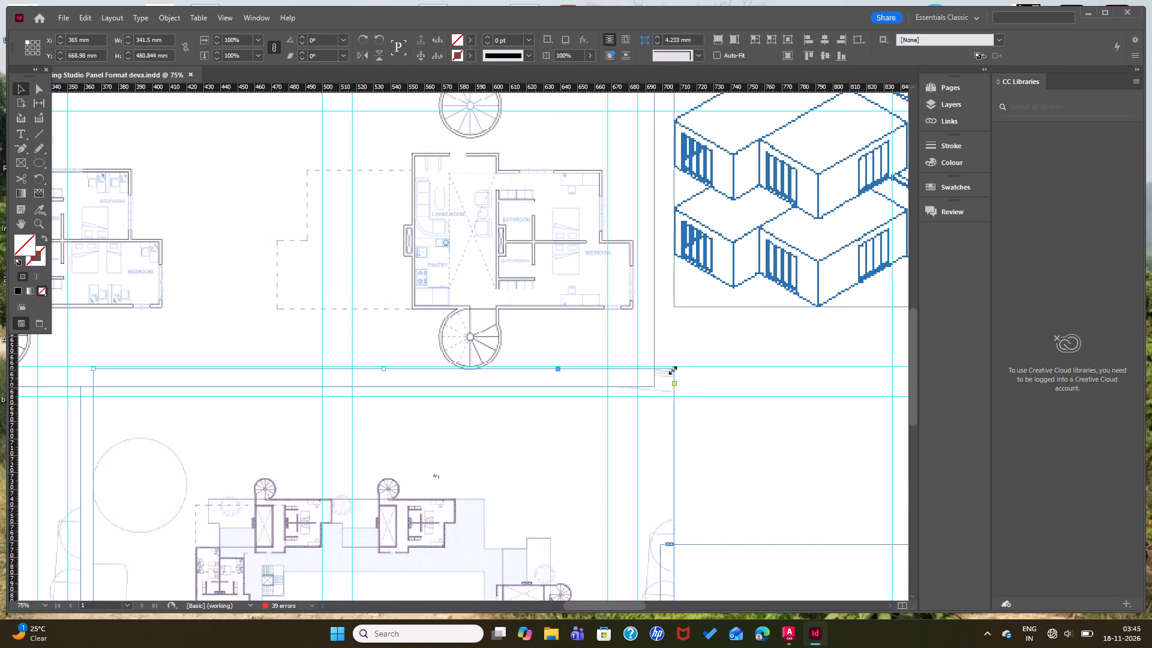
ctrl+shift+click(673, 370)
ctrl+shift+drag(674, 368, 577, 373)
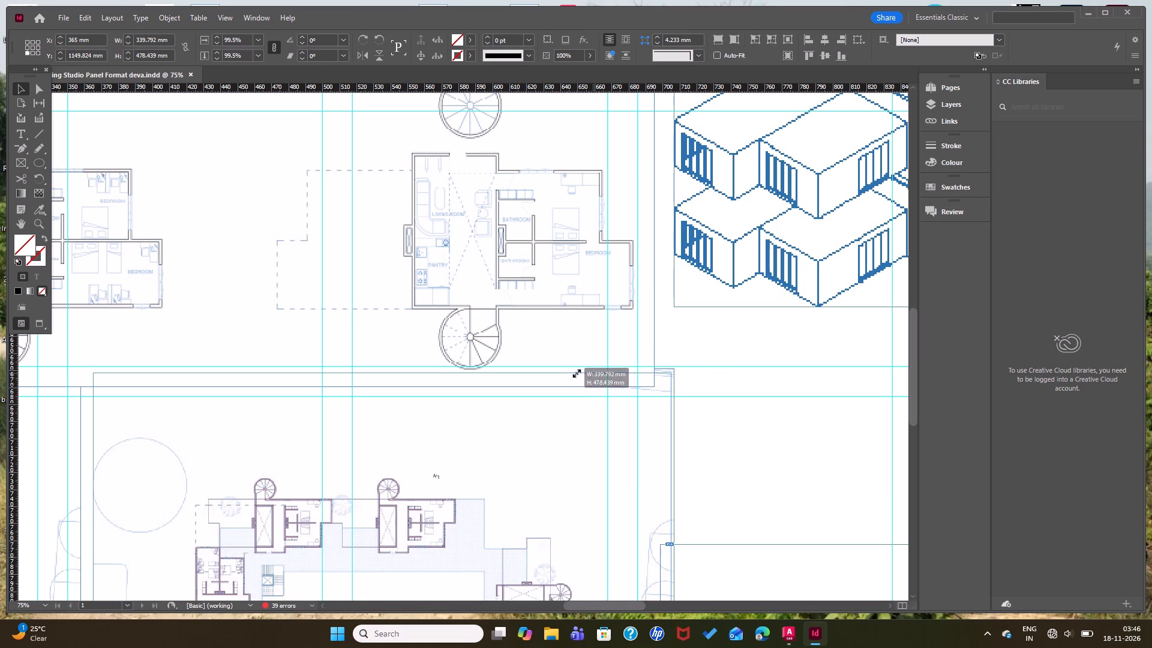
ctrl+shift+drag(577, 373, 576, 367)
click(713, 444)
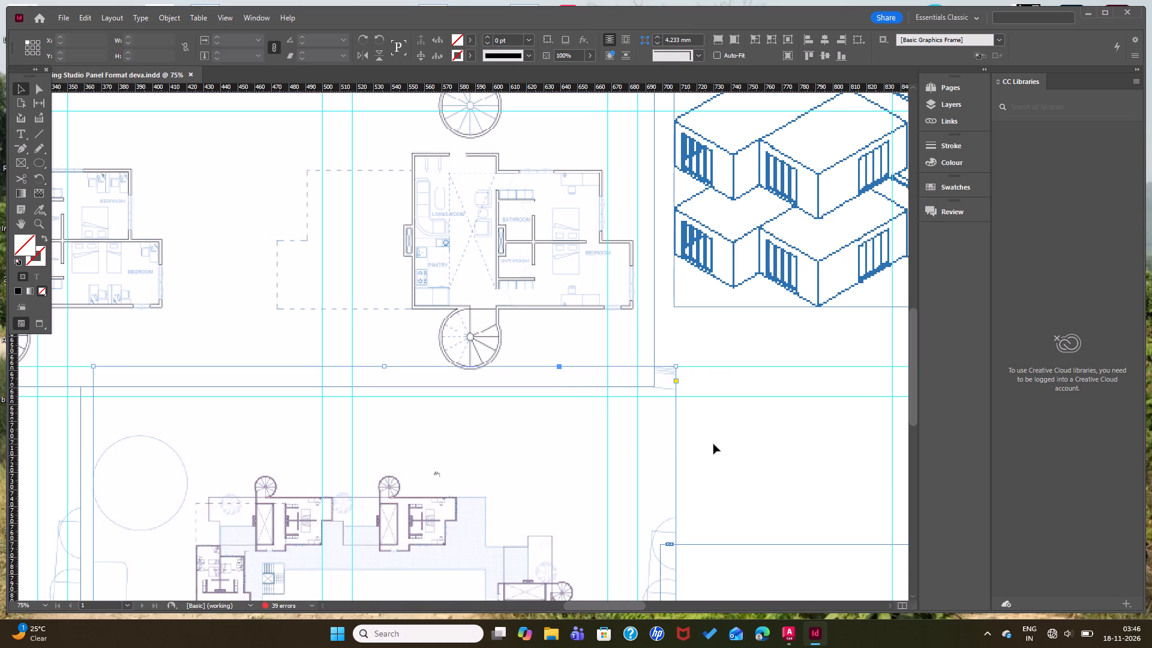
Crop the first site plan's frame by lowering its top edge until it is about 456 mm high, at Y 694 mm.
scroll(713, 444, down, 5)
drag(607, 608, 592, 607)
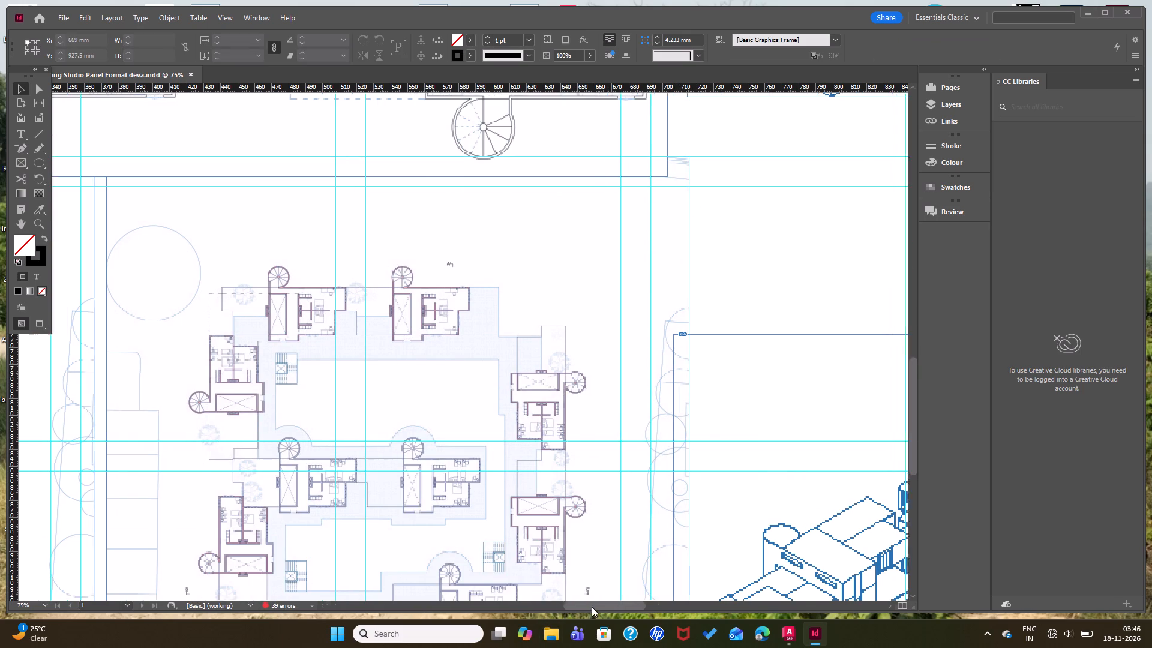
drag(592, 607, 547, 610)
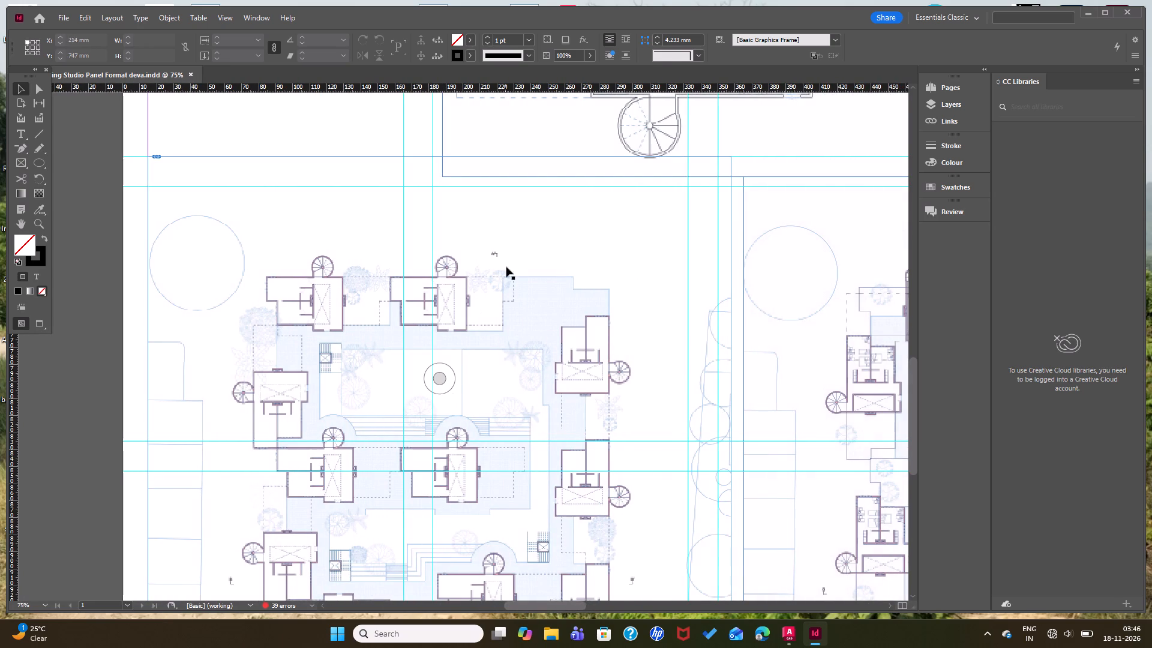
click(506, 267)
drag(440, 157, 443, 208)
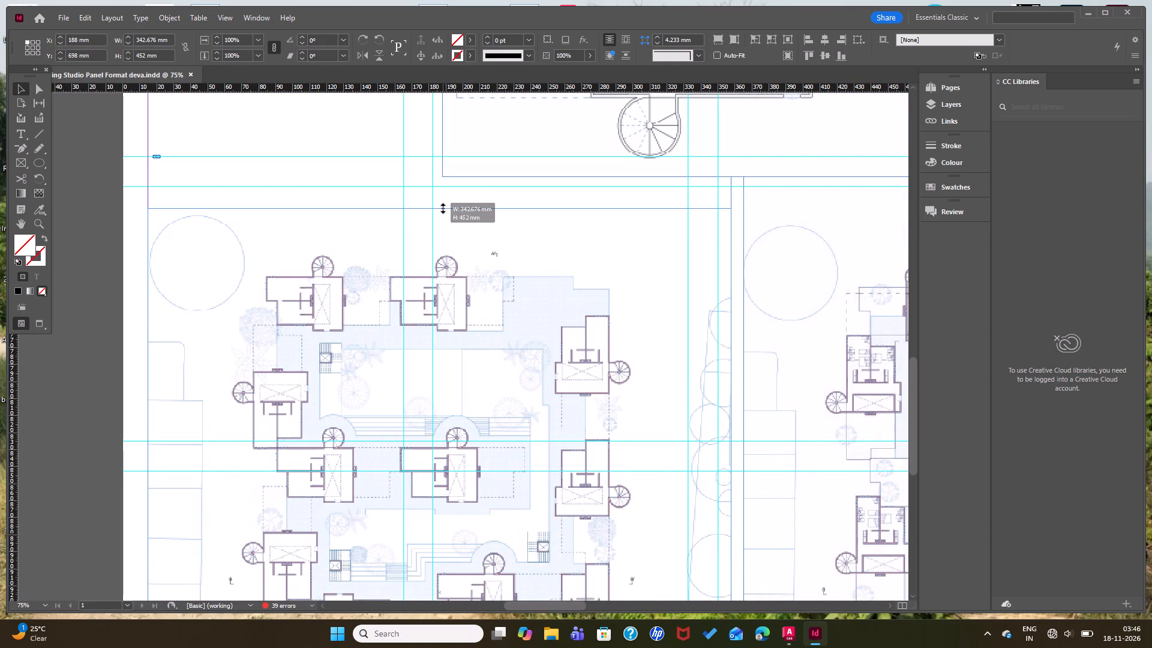
drag(443, 208, 446, 205)
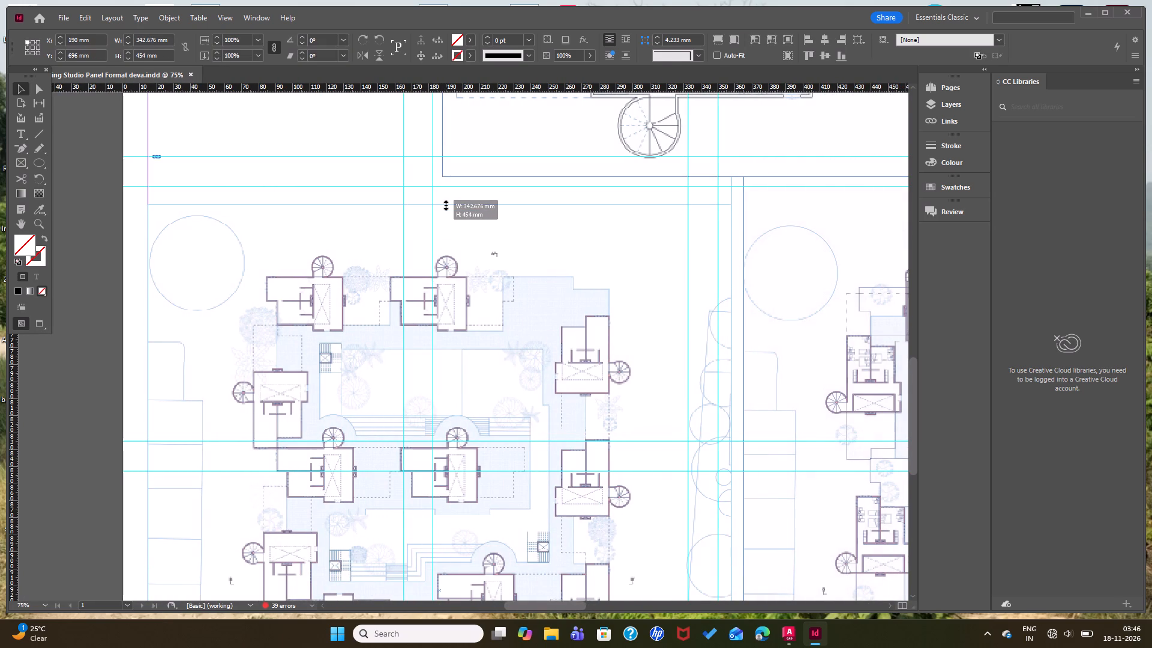
drag(446, 205, 447, 201)
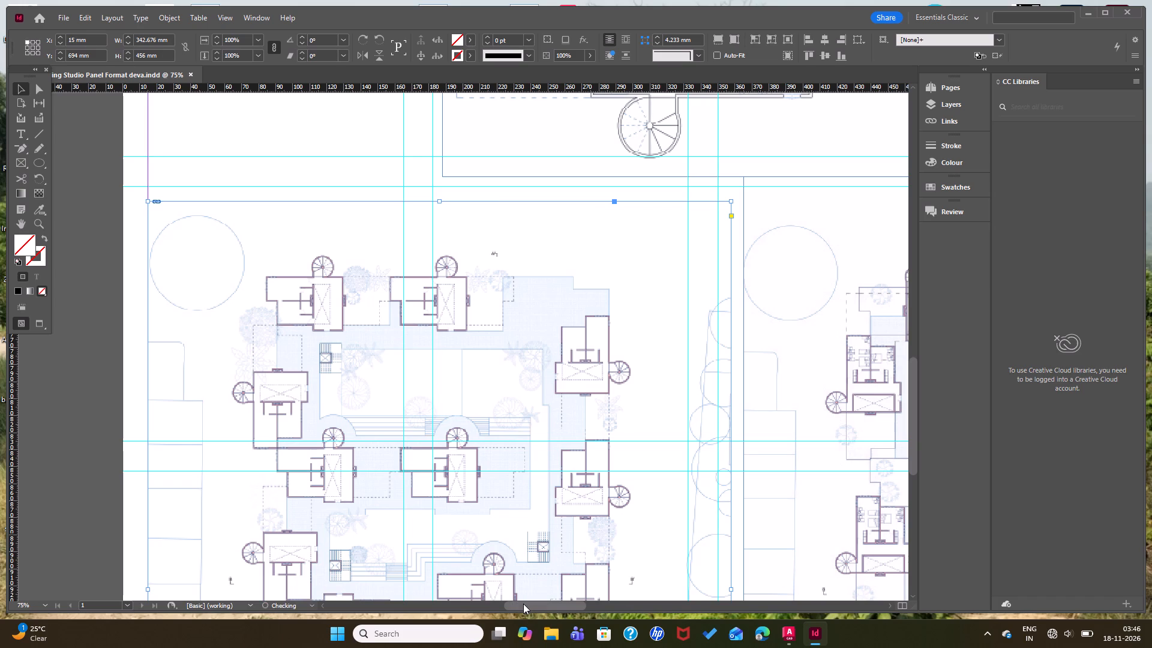
Lower the top edge of the second site plan's frame to Y 694 mm, level with the first site plan's frame.
drag(523, 604, 576, 604)
click(459, 481)
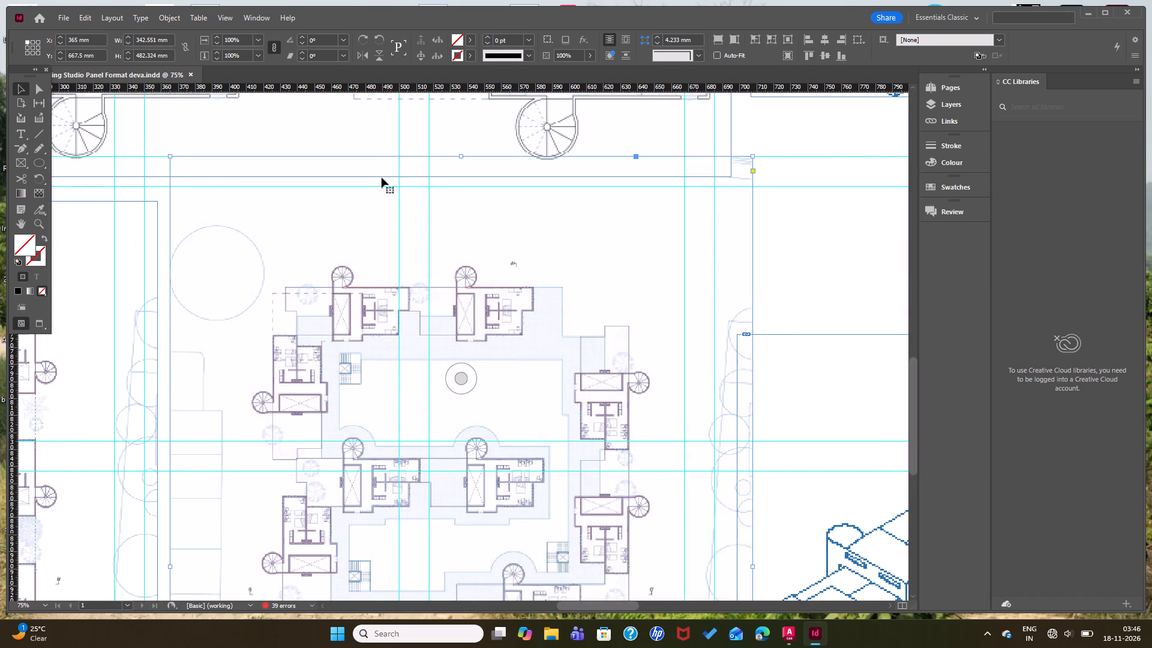
drag(461, 155, 466, 200)
click(484, 243)
Shift the floor plans frame to about X 200.4, Y 400.5 mm, aligning its side with the second site plan's outer edge.
scroll(442, 251, up, 3)
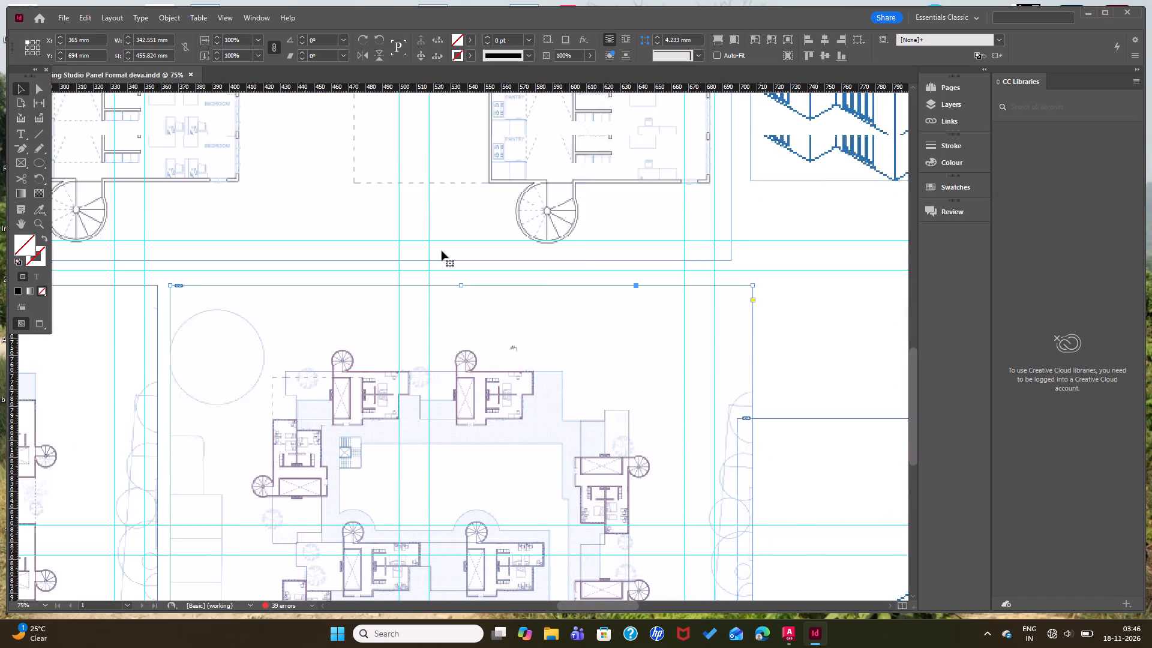
scroll(442, 251, up, 4)
click(407, 416)
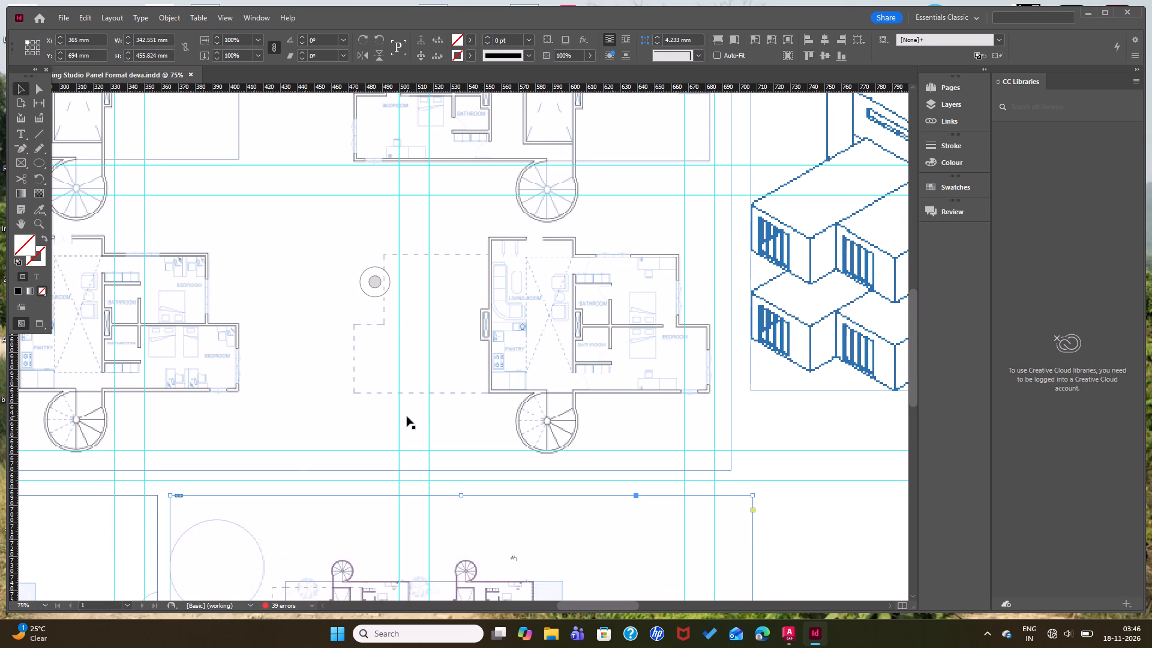
scroll(356, 427, down, 3)
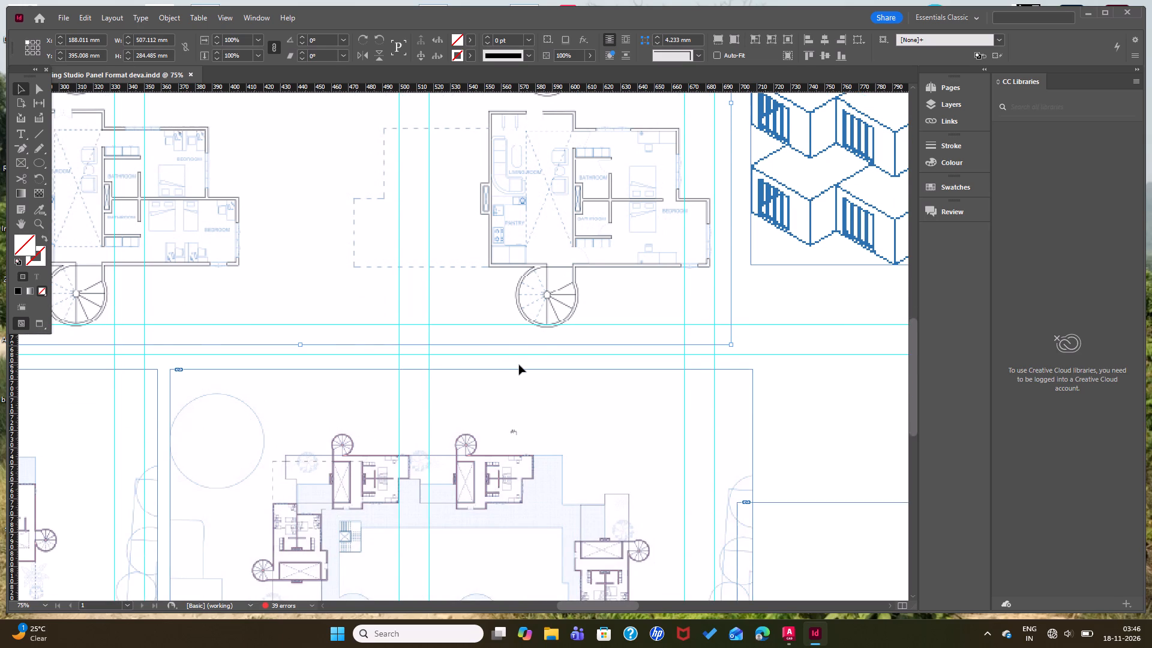
key(ctrl+minus)
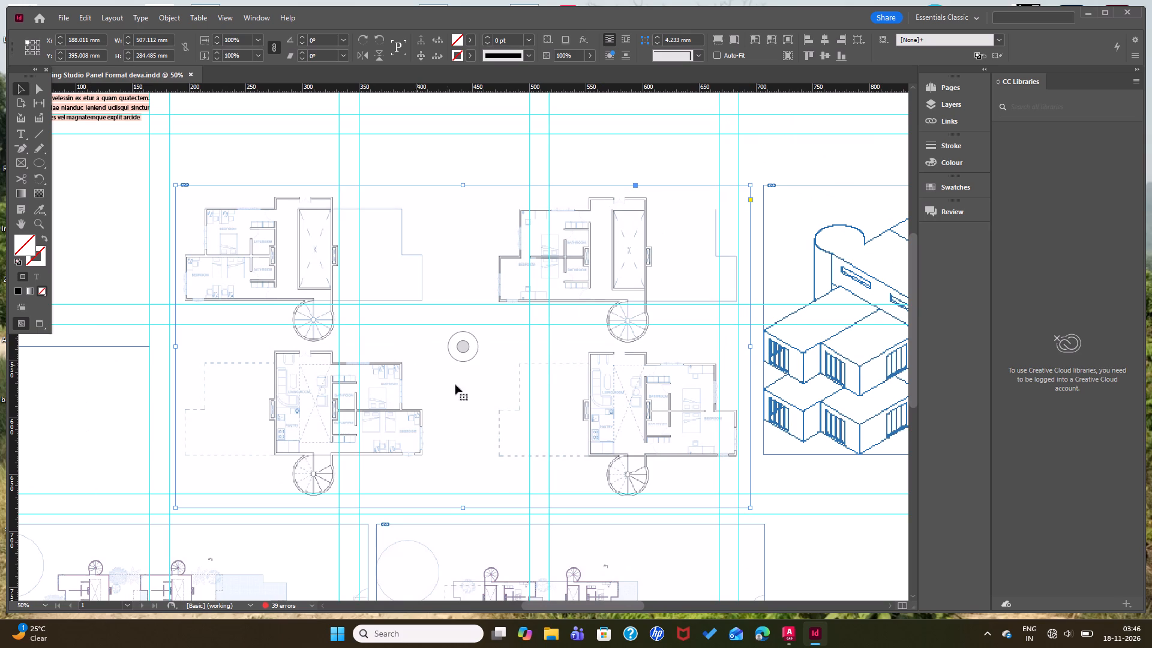
scroll(487, 487, down, 1)
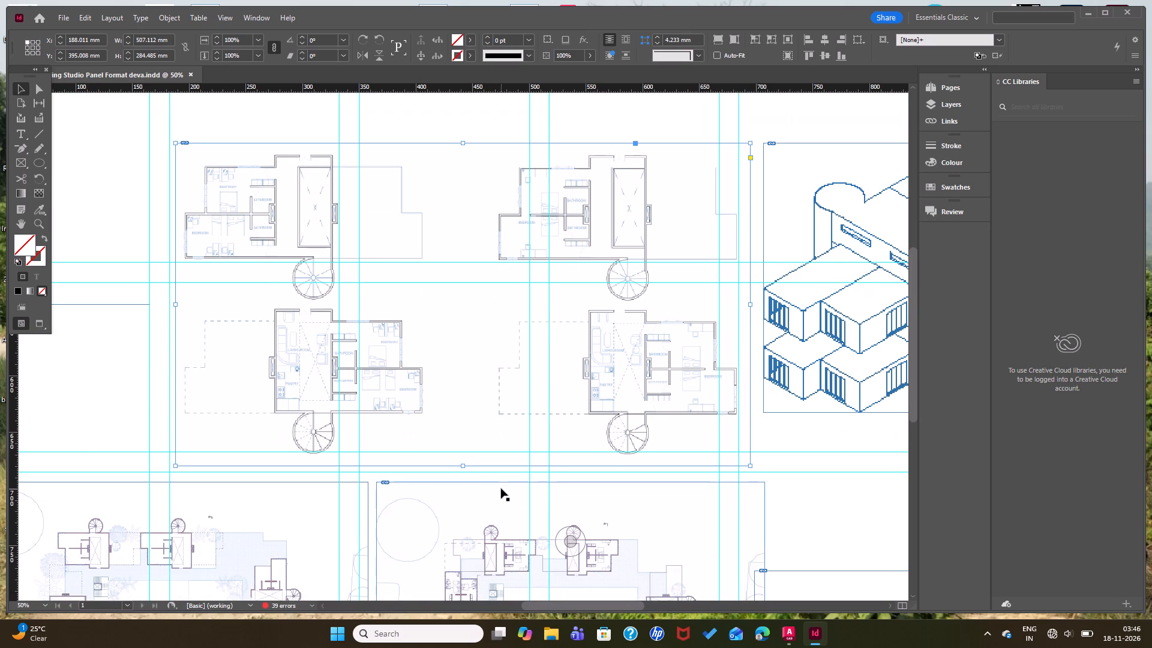
key(ctrl+minus)
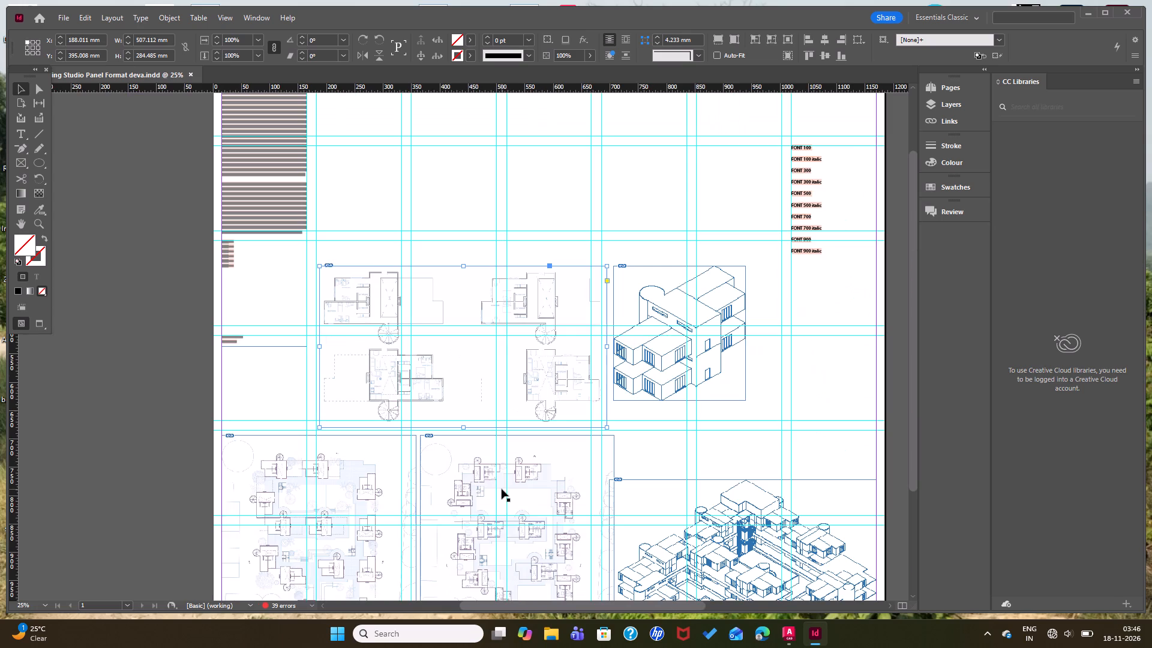
click(545, 397)
drag(578, 406, 577, 408)
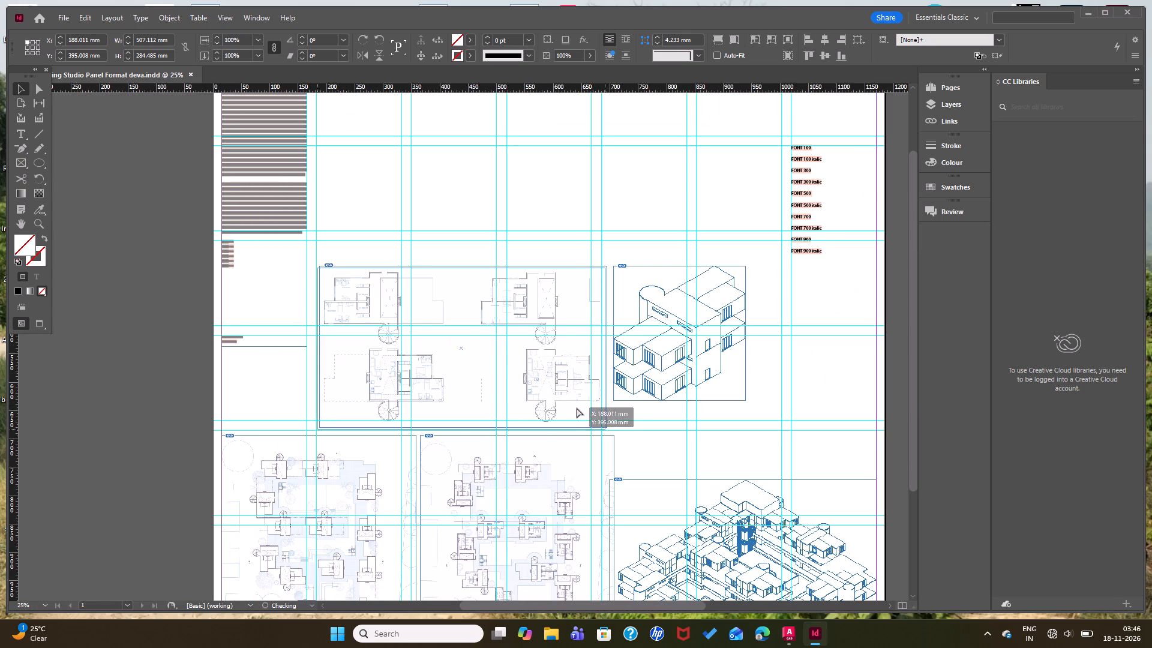
drag(577, 408, 584, 408)
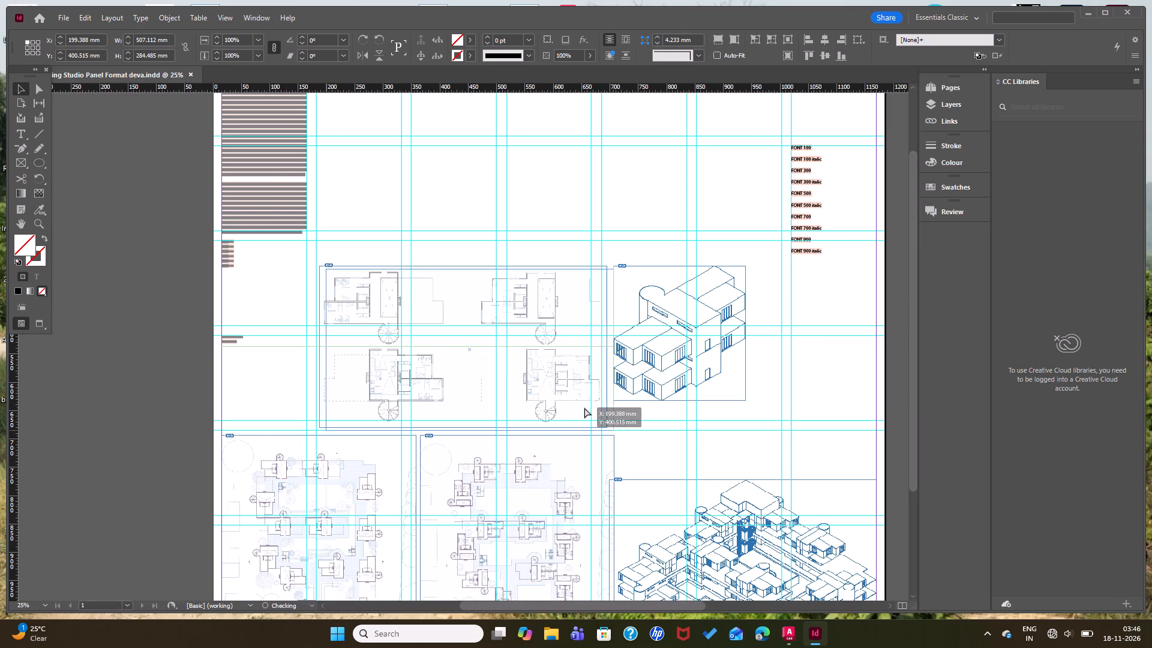
drag(584, 408, 587, 408)
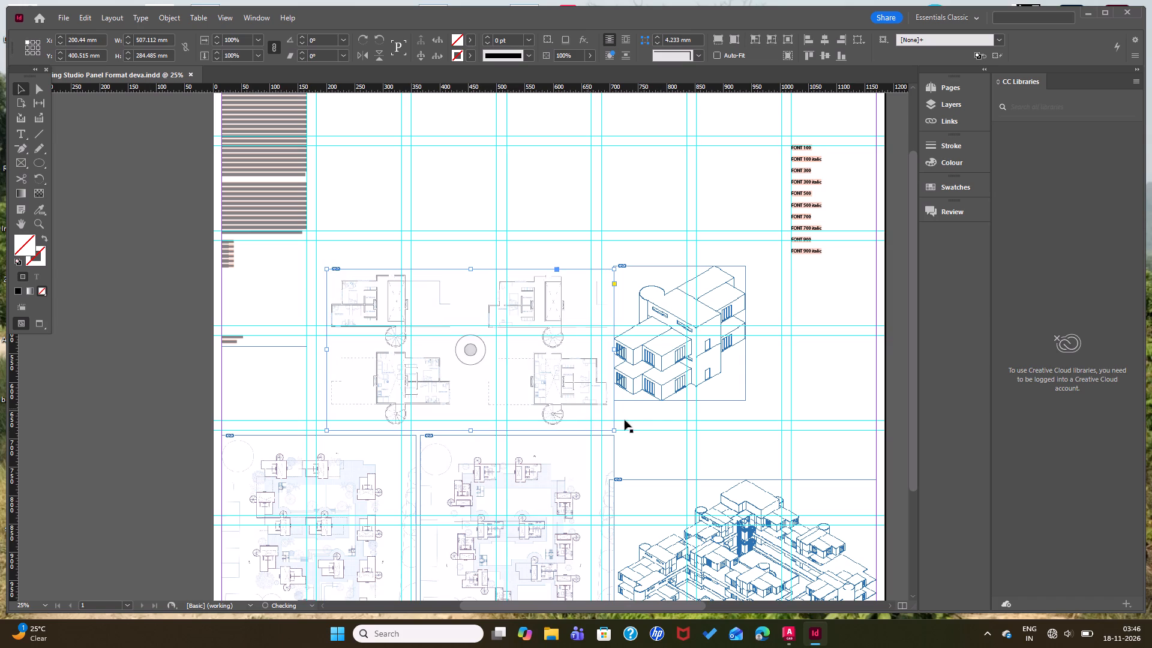
click(644, 448)
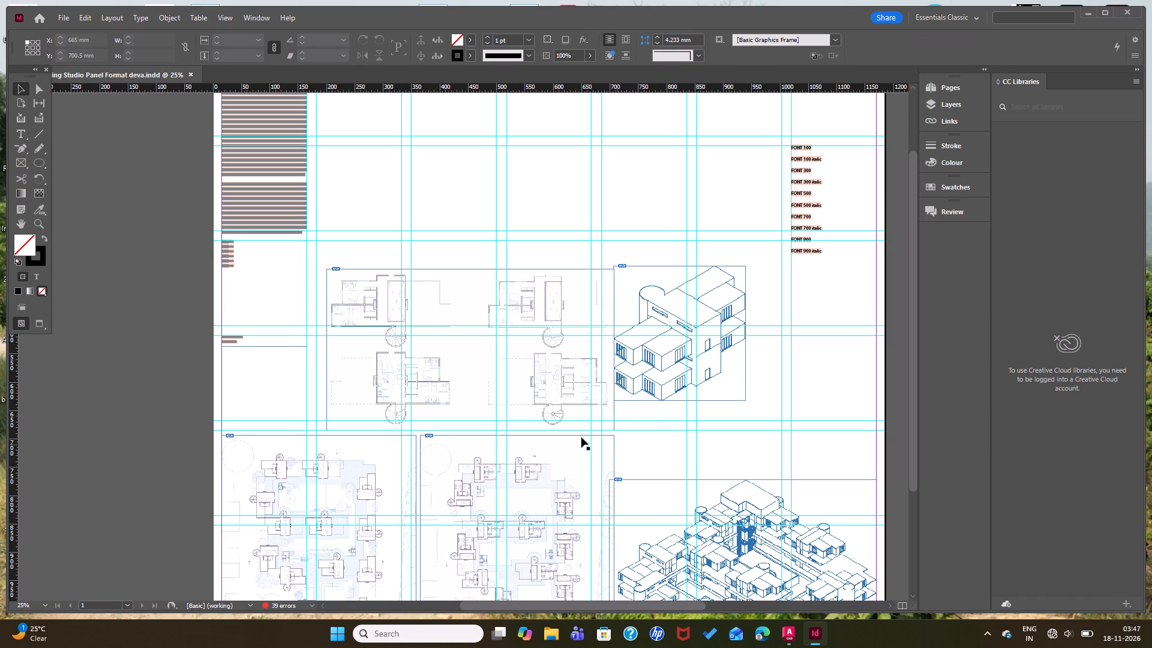
Raise the floor plans frame until its bottom edge meets the upper of the two guides just above the site plans.
click(569, 389)
drag(578, 407, 578, 396)
click(641, 447)
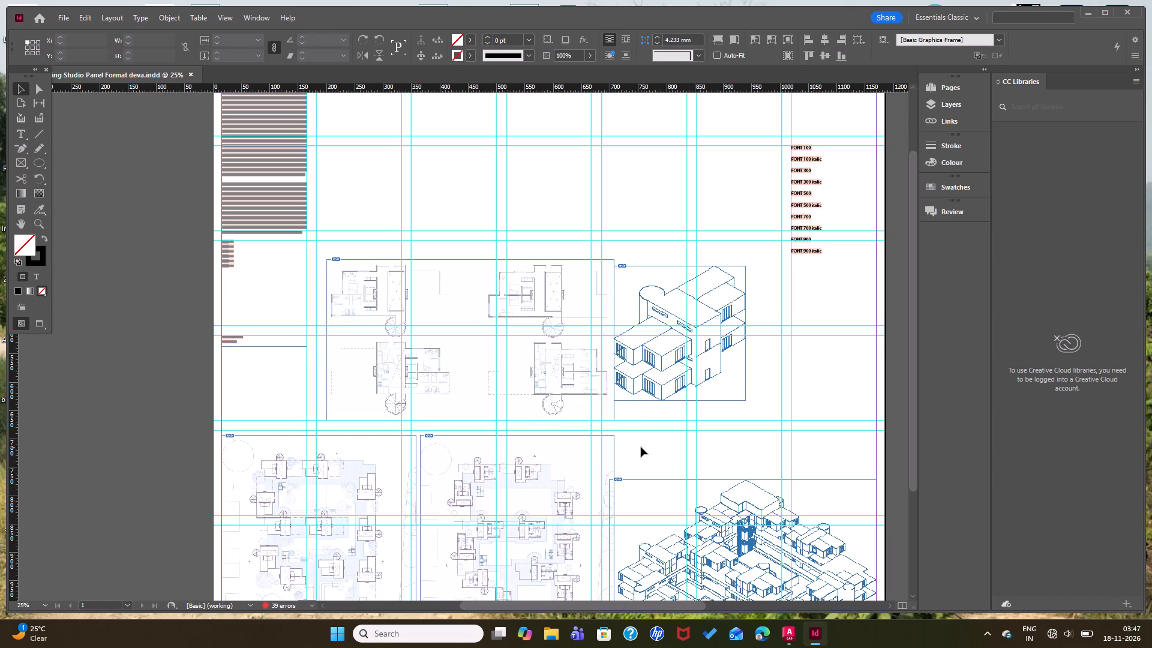
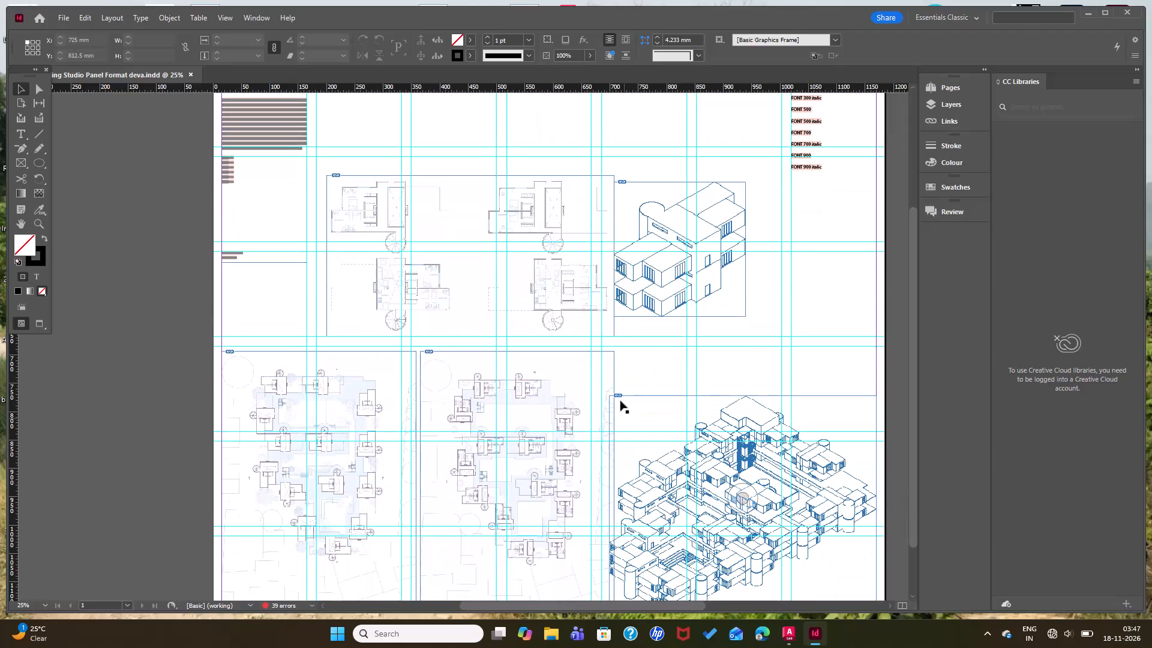
Lower the floor plans frame until its bottom edge meets the top edges of the two site plan frames.
drag(595, 302, 593, 309)
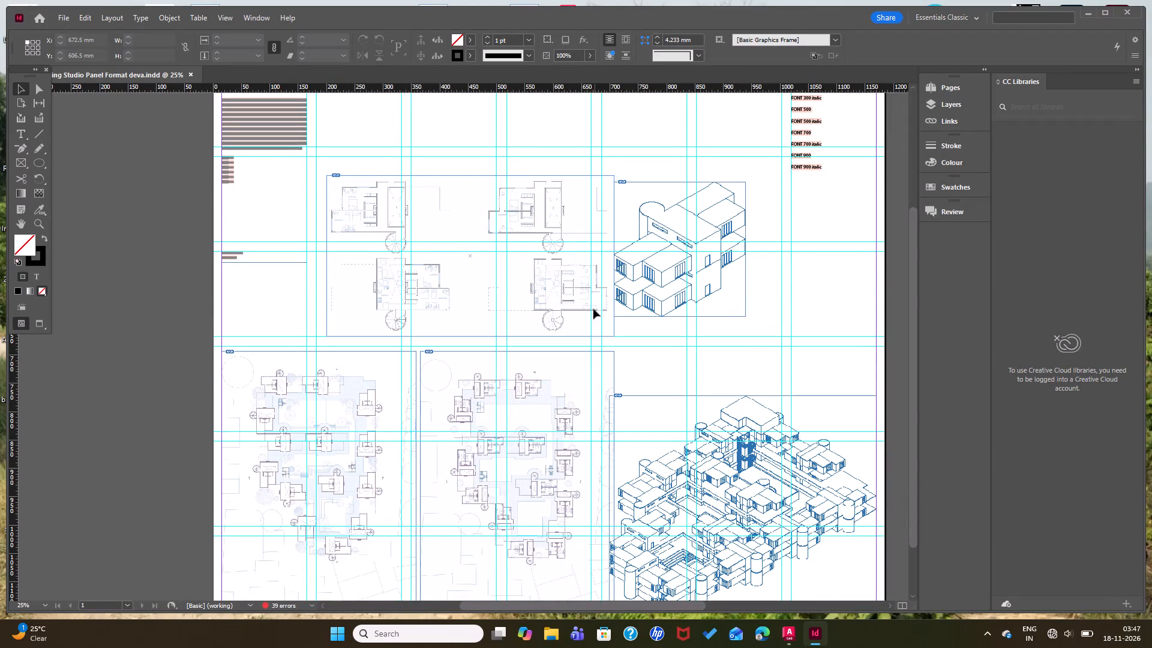
drag(593, 309, 593, 316)
click(683, 366)
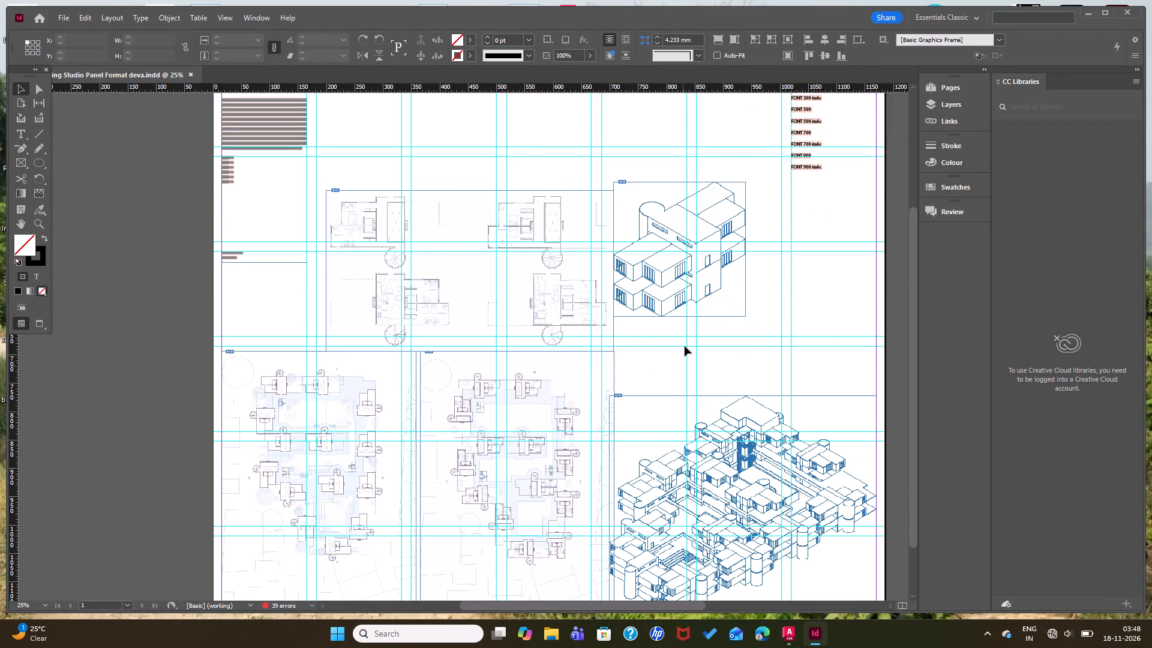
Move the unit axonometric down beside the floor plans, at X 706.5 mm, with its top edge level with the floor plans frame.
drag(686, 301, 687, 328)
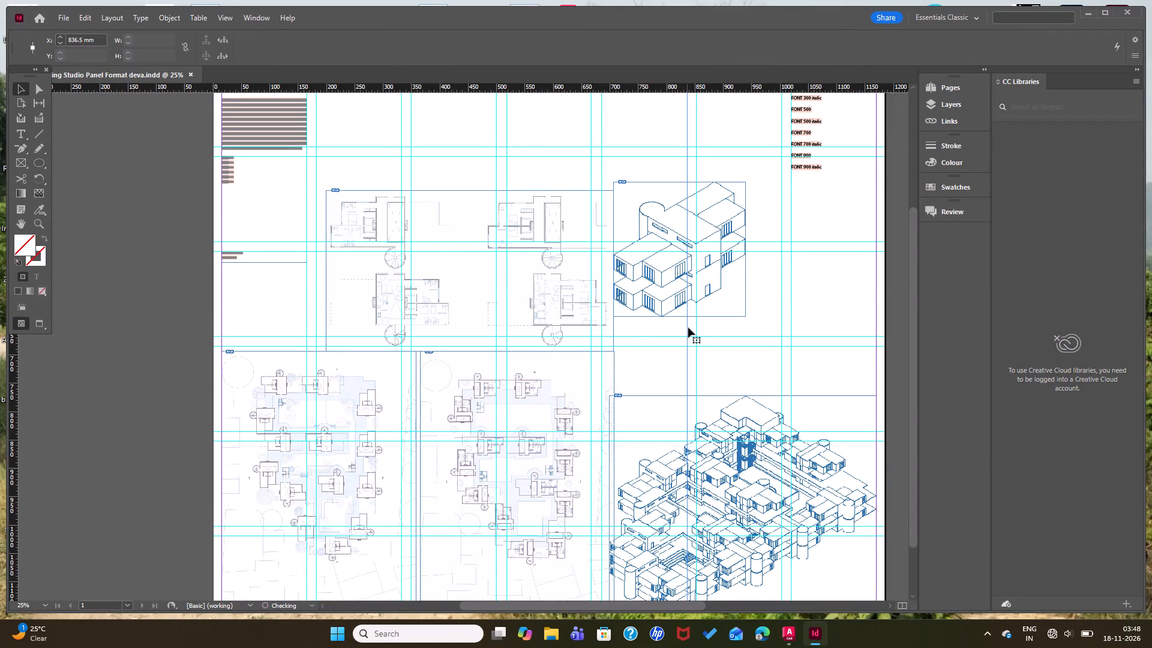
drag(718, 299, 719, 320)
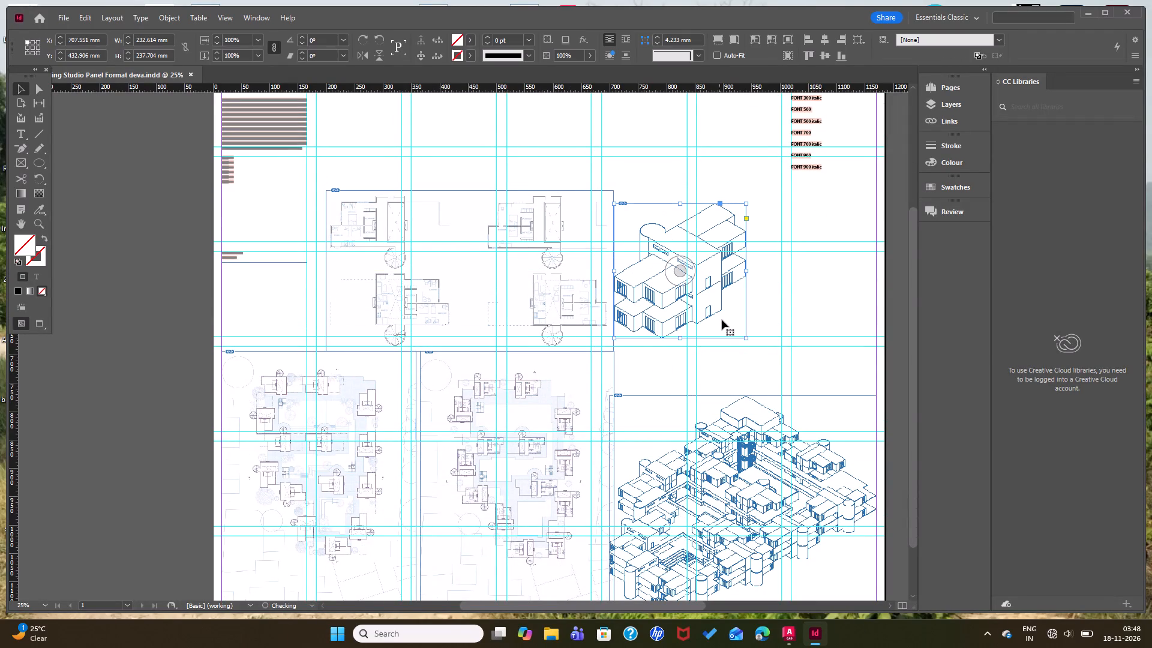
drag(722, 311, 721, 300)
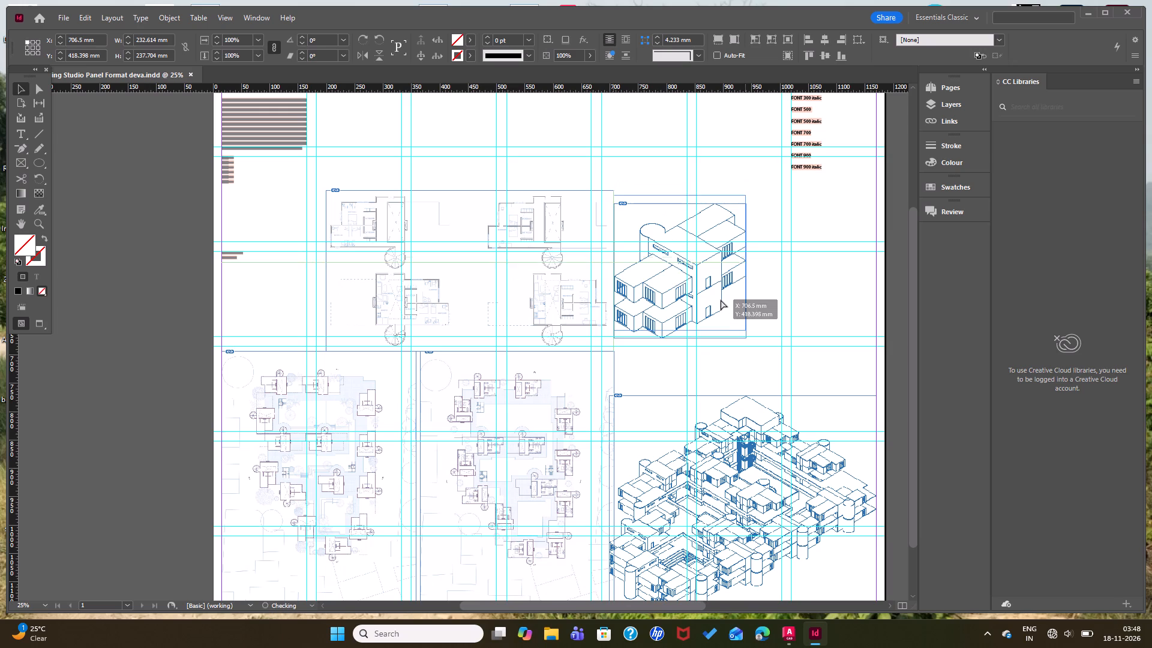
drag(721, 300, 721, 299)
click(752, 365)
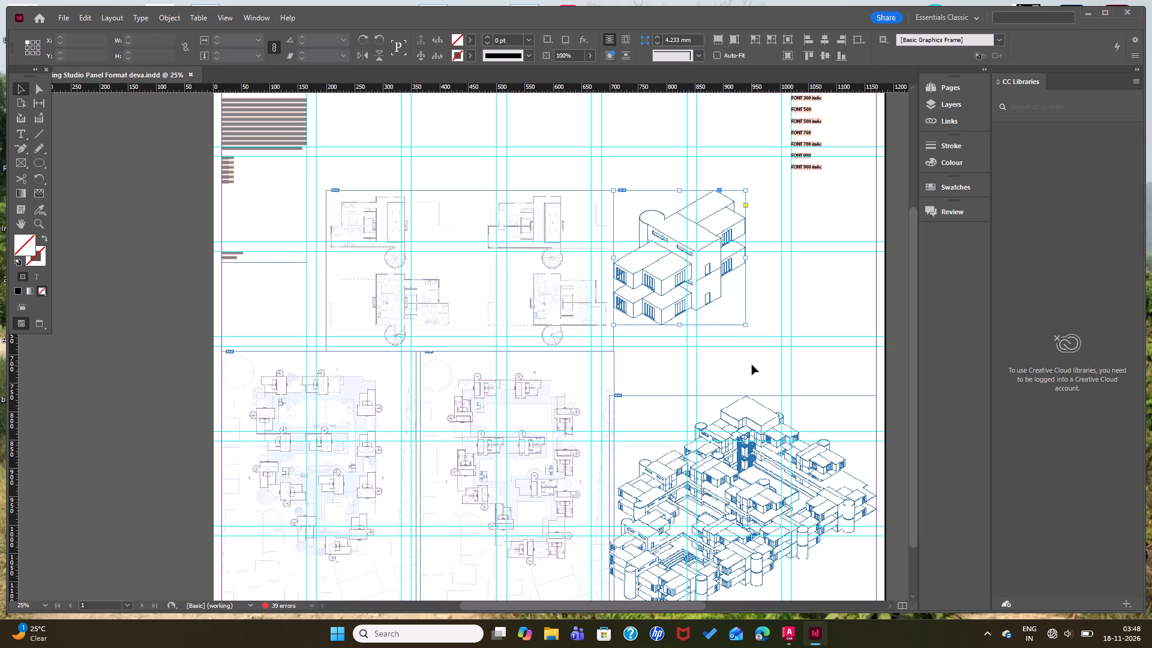
Place the unit axonometric at about Y 534.6 mm, centred above the housing cluster axonometric with its bottom edge on the cluster frame's top.
key(shift+w)
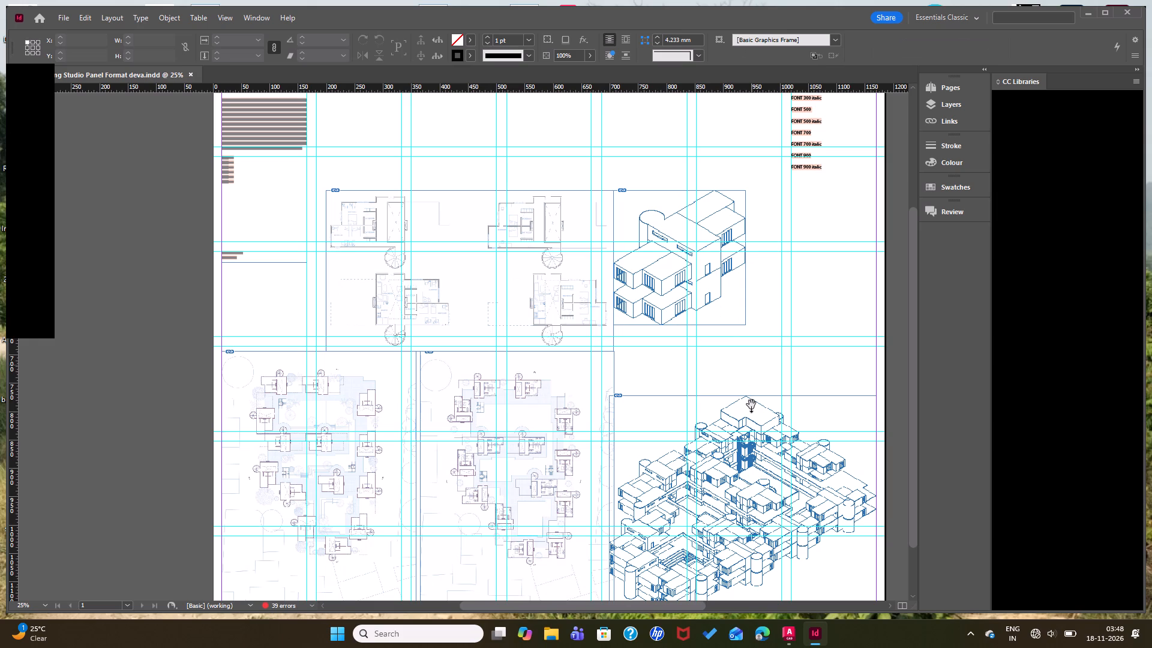
key(Escape)
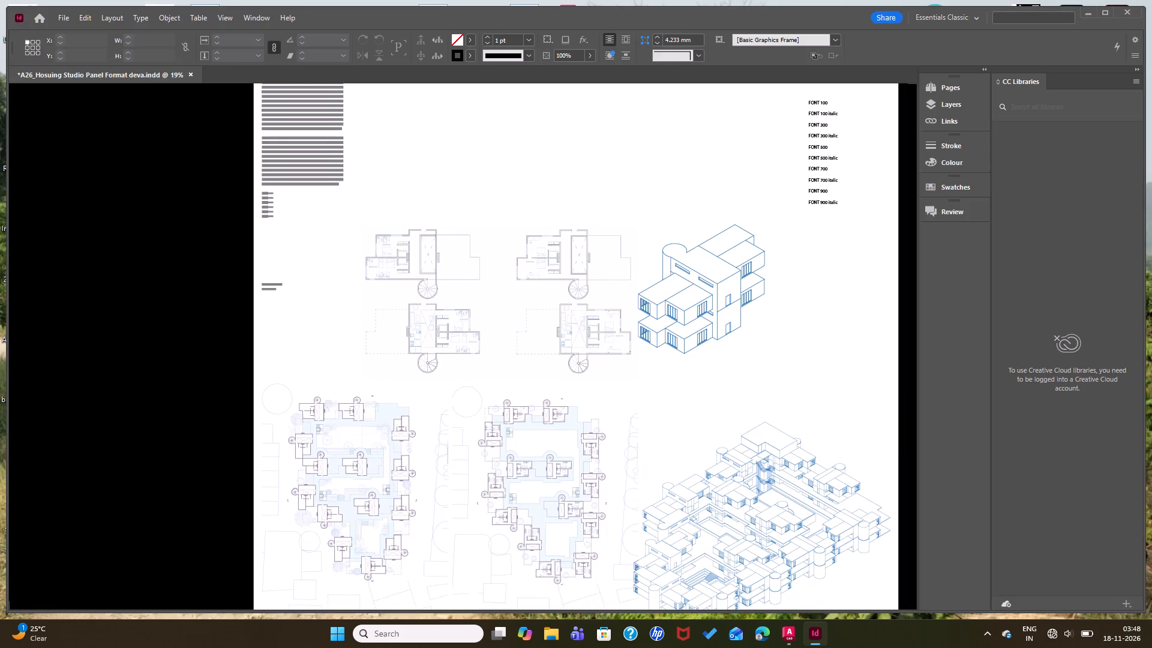
drag(584, 359, 665, 416)
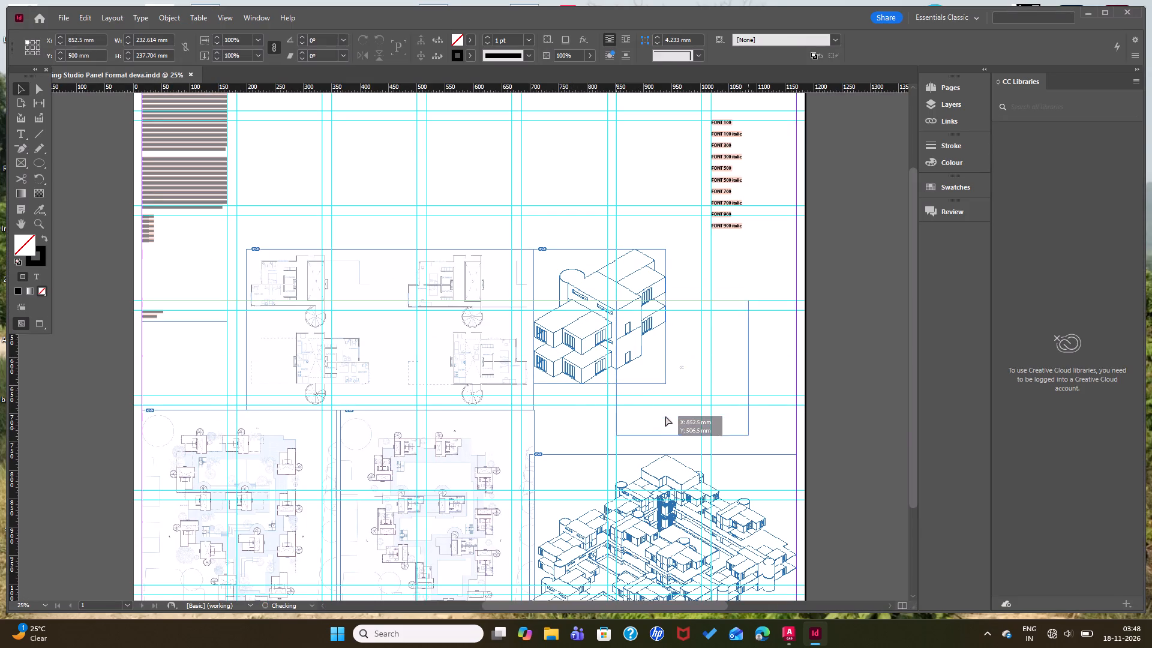
drag(665, 416, 656, 430)
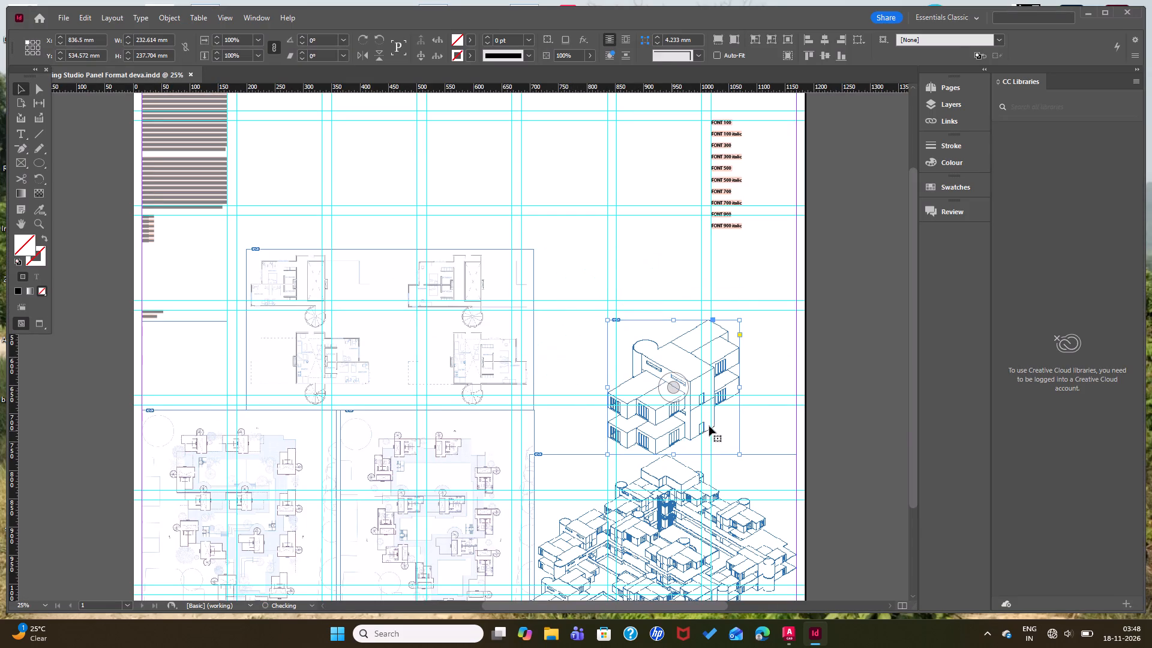
click(757, 422)
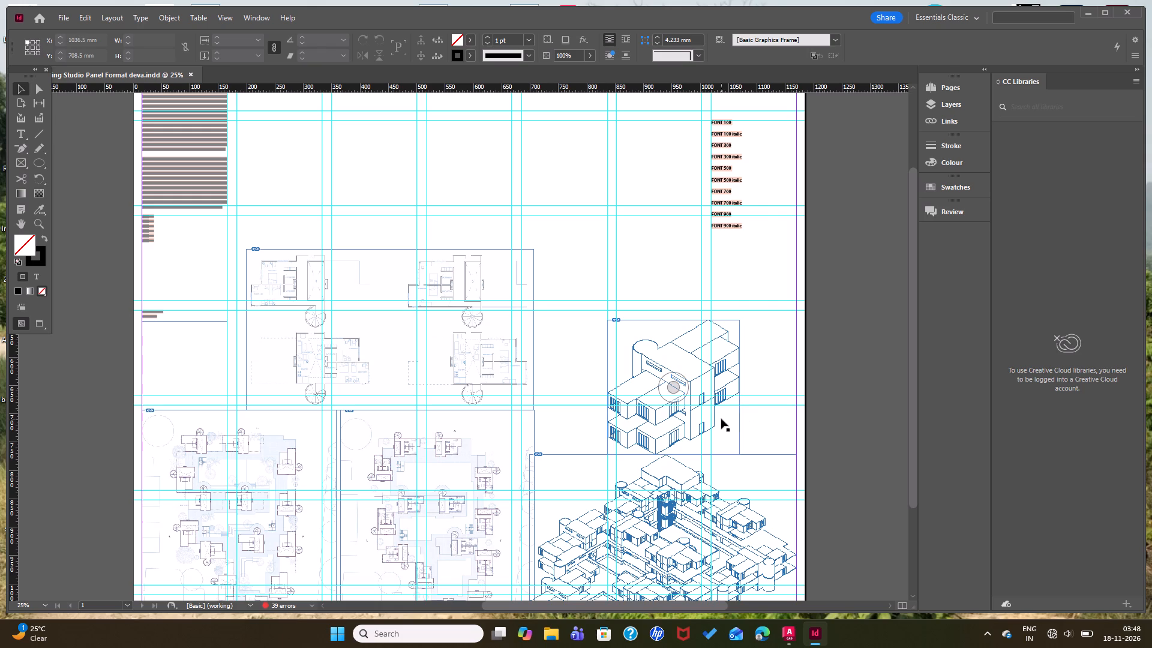
drag(714, 419, 706, 419)
click(758, 409)
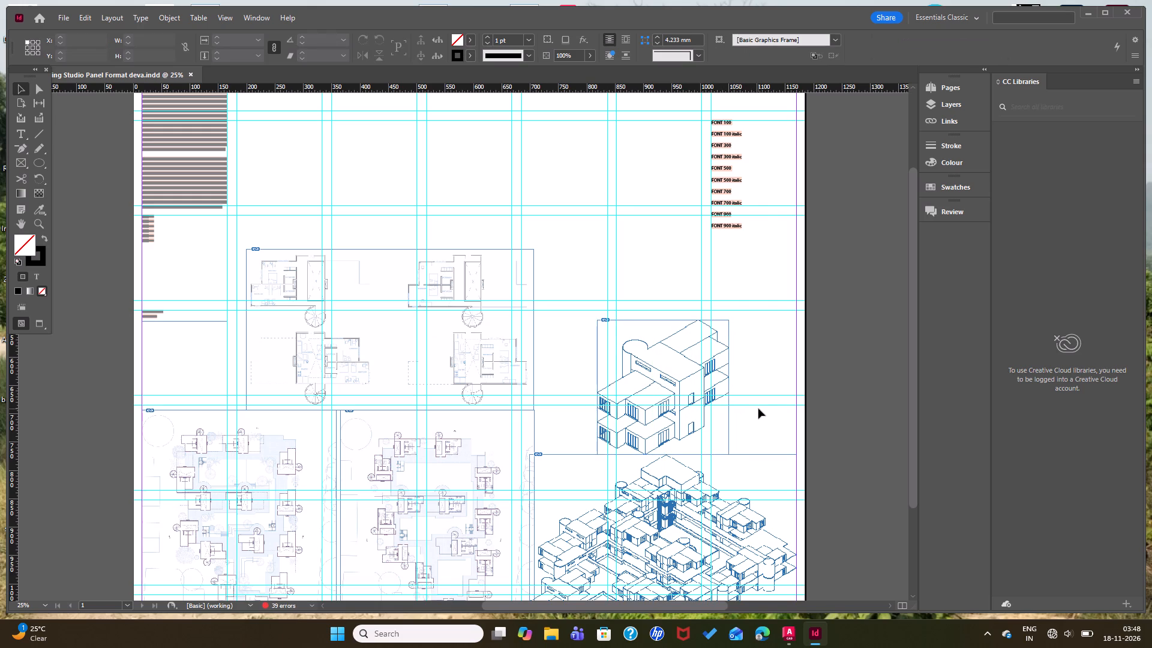
Preview the panel full-screen without guides or frame edges to check the composition around the relocated unit axonometric.
key(shift+w)
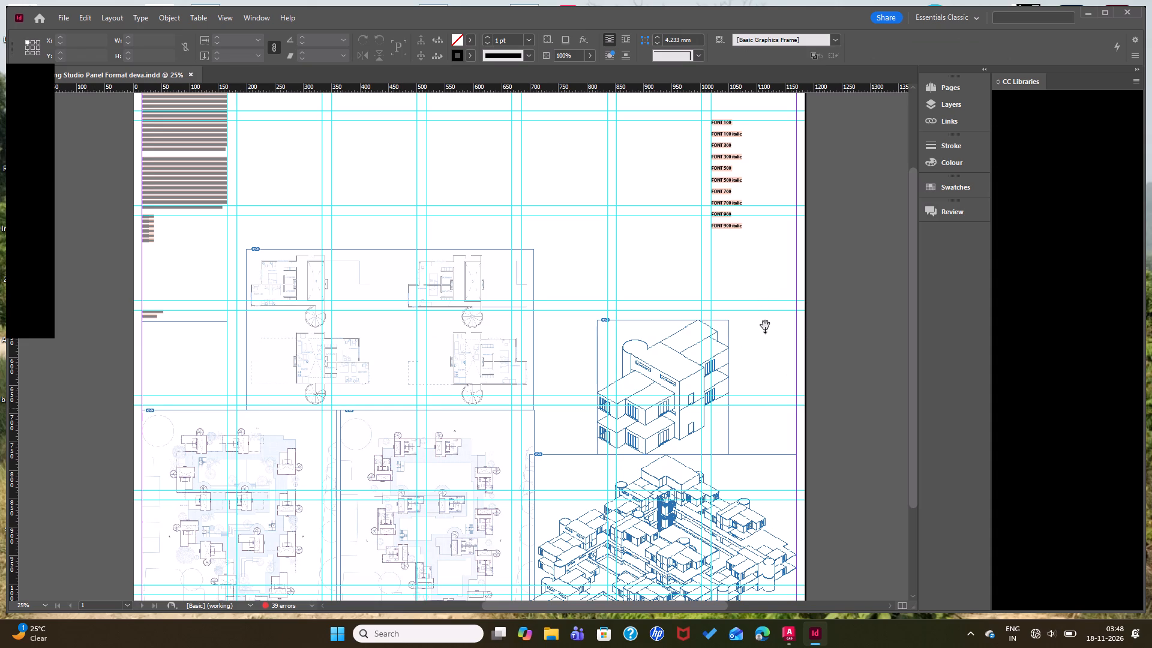
scroll(765, 325, up, 1)
key(Escape)
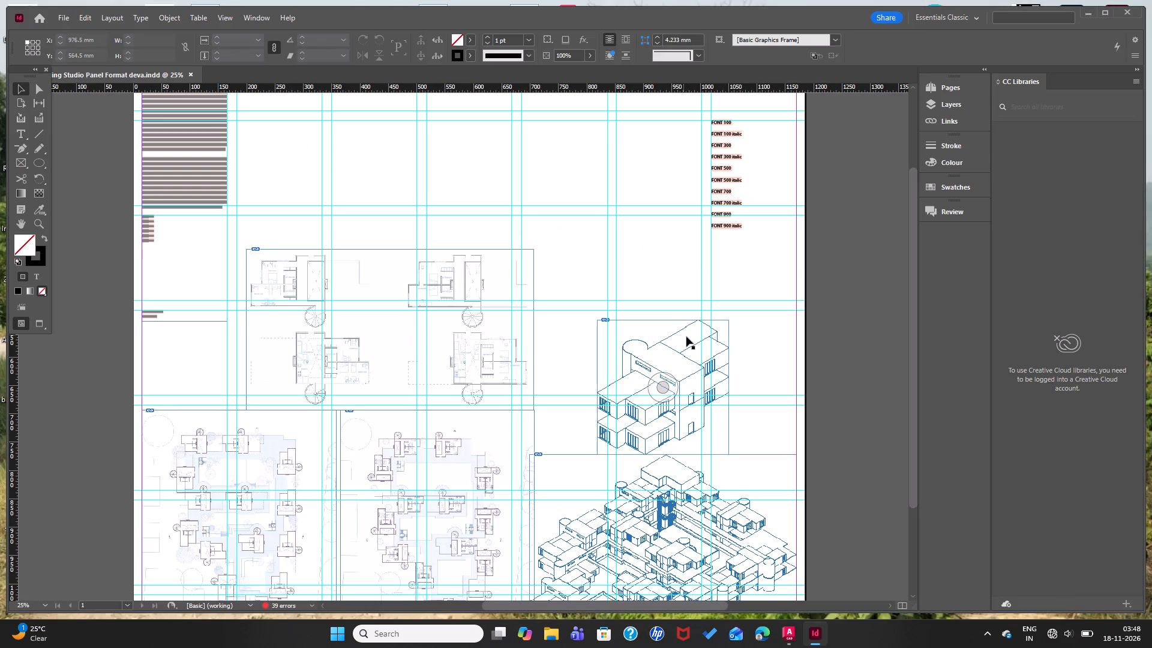
key(ctrl+equal)
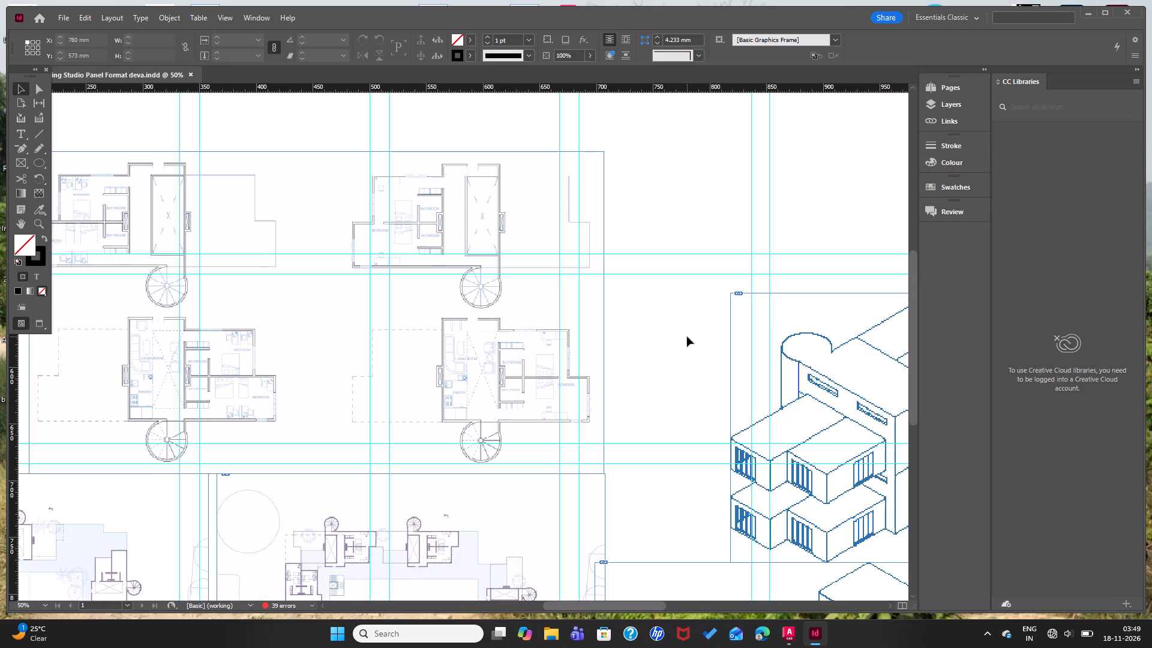
click(687, 337)
key(shift+w)
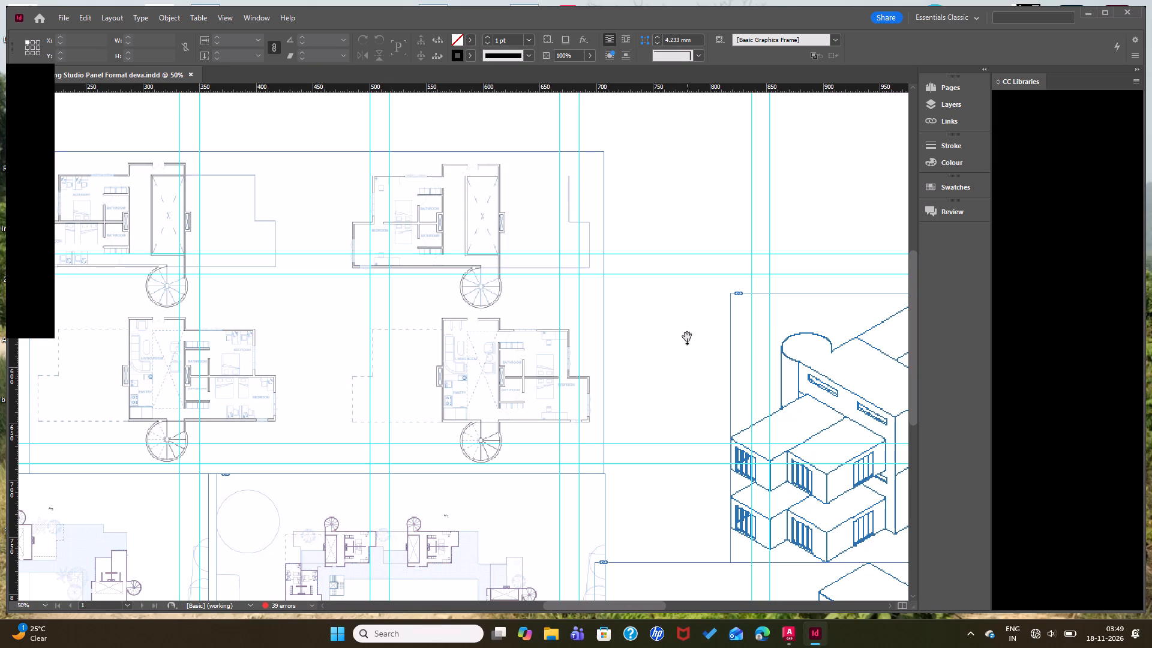
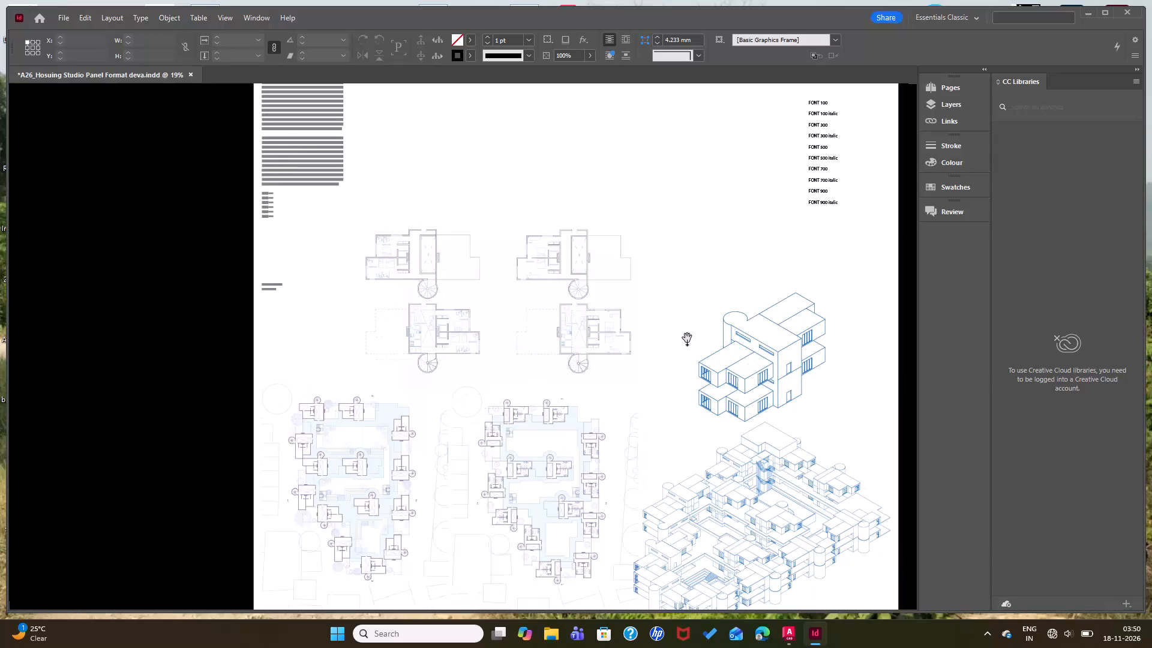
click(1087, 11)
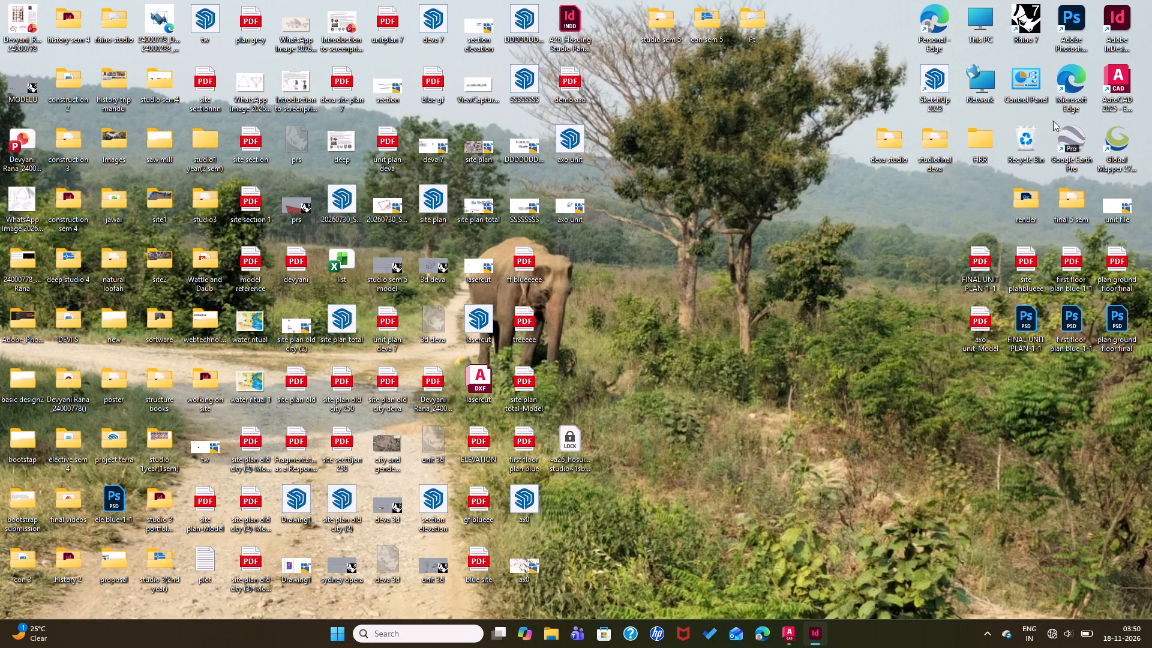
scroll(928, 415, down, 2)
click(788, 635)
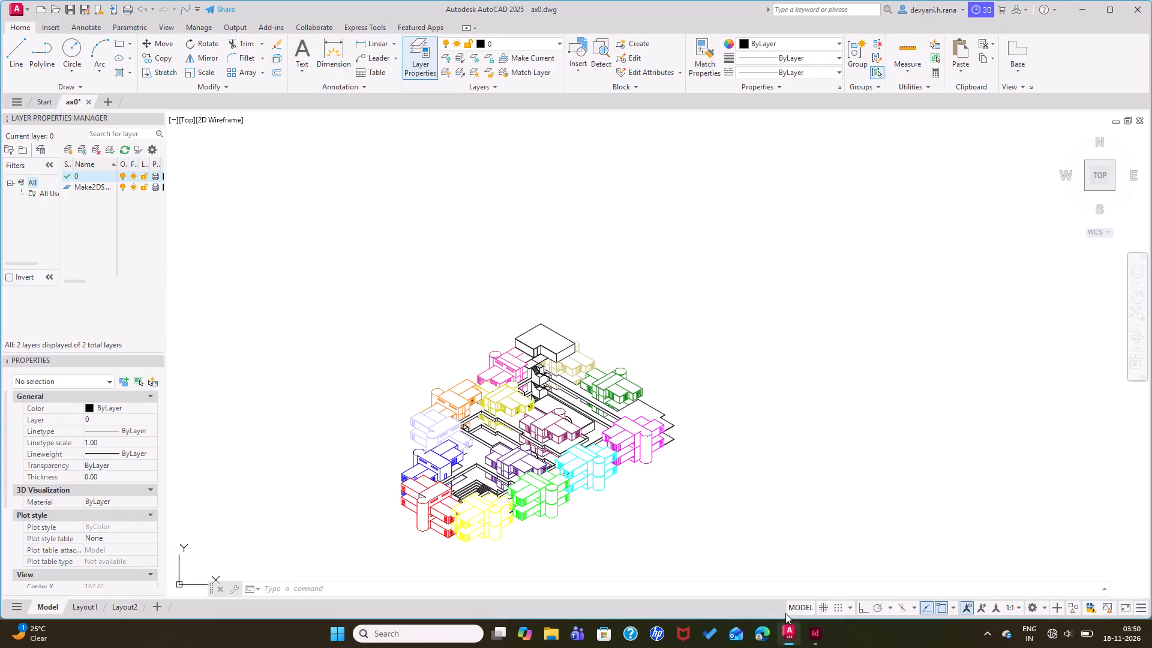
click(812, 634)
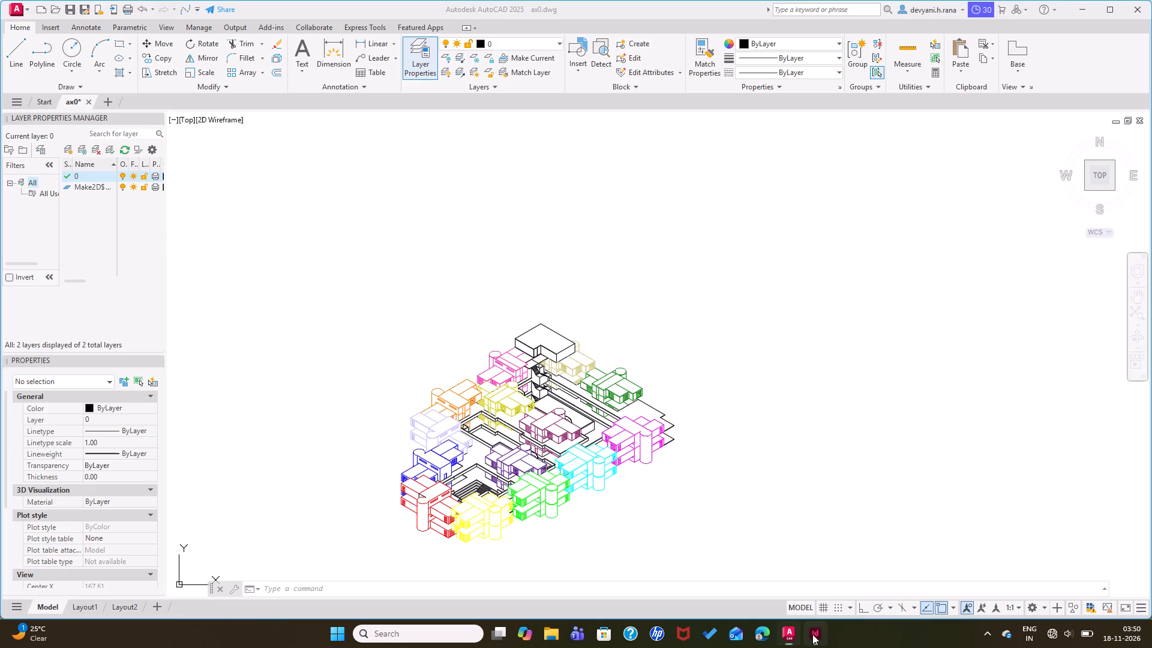
Move the unit axonometric across to about X 934.3 mm, Y 534.6 mm, beside the page's right margin with its bottom edge on the cluster frame's top.
scroll(734, 440, down, 3)
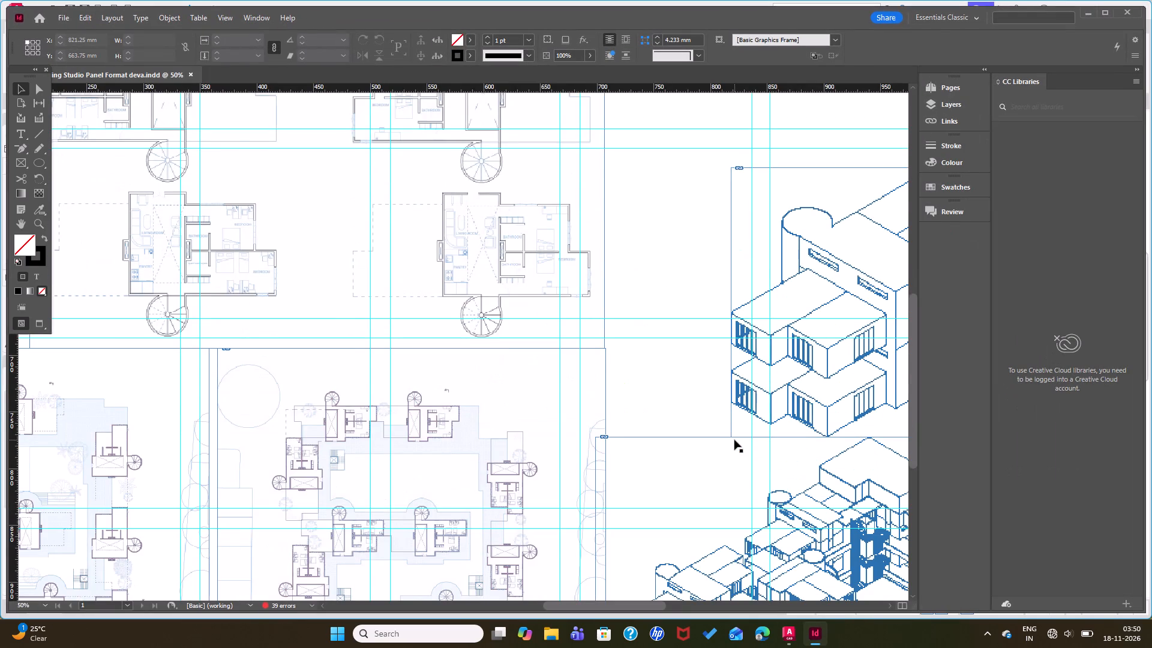
key(ctrl+minus)
key(ctrl+minus)
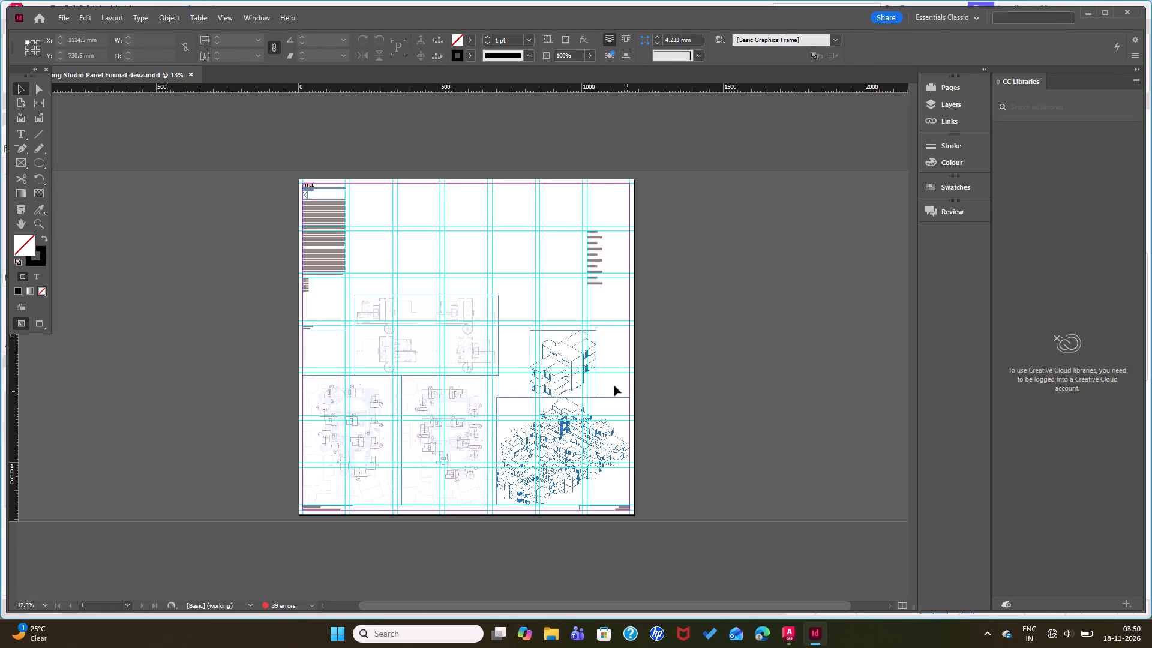
key(ctrl+equal)
key(ctrl+minus)
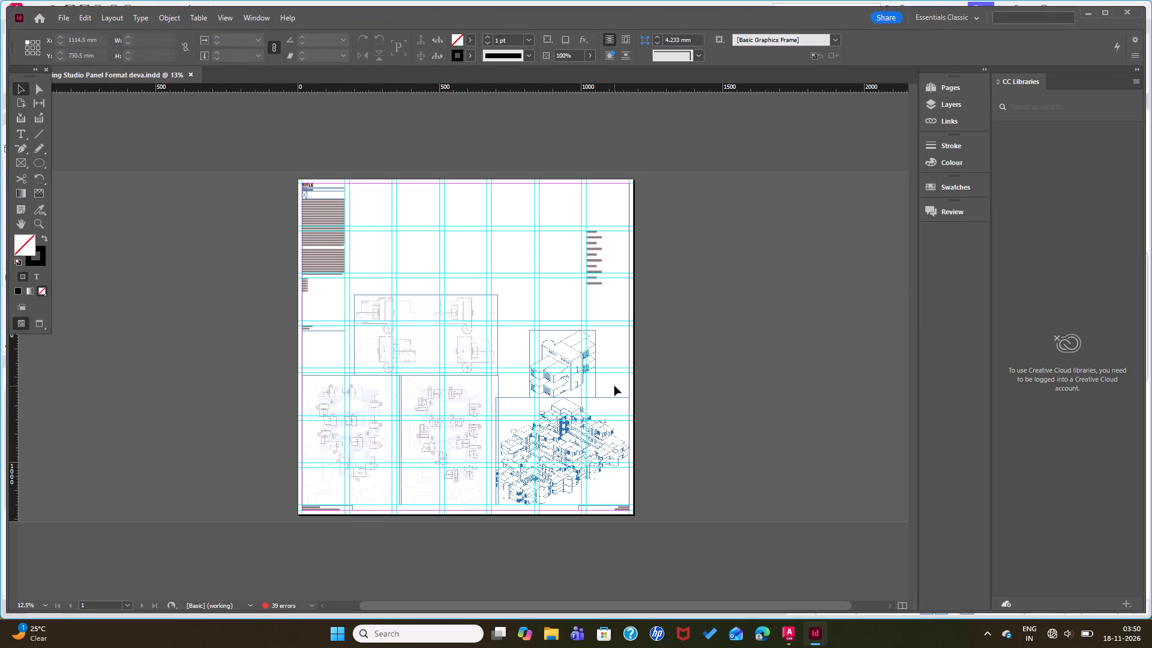
key(ctrl+equal)
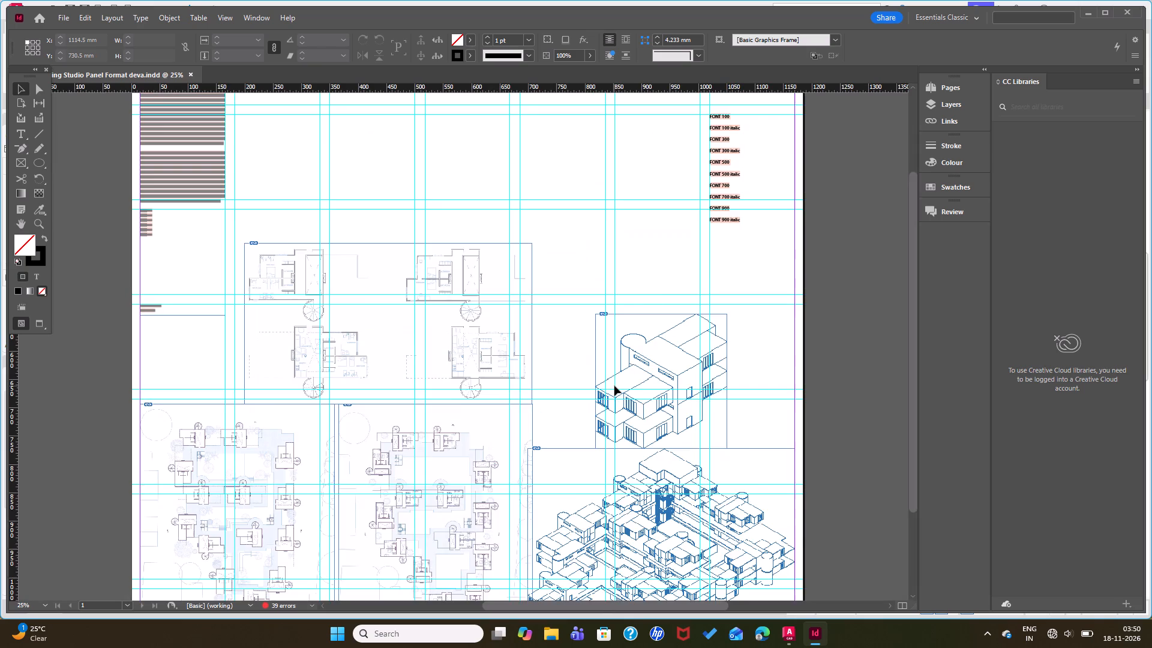
scroll(614, 386, down, 2)
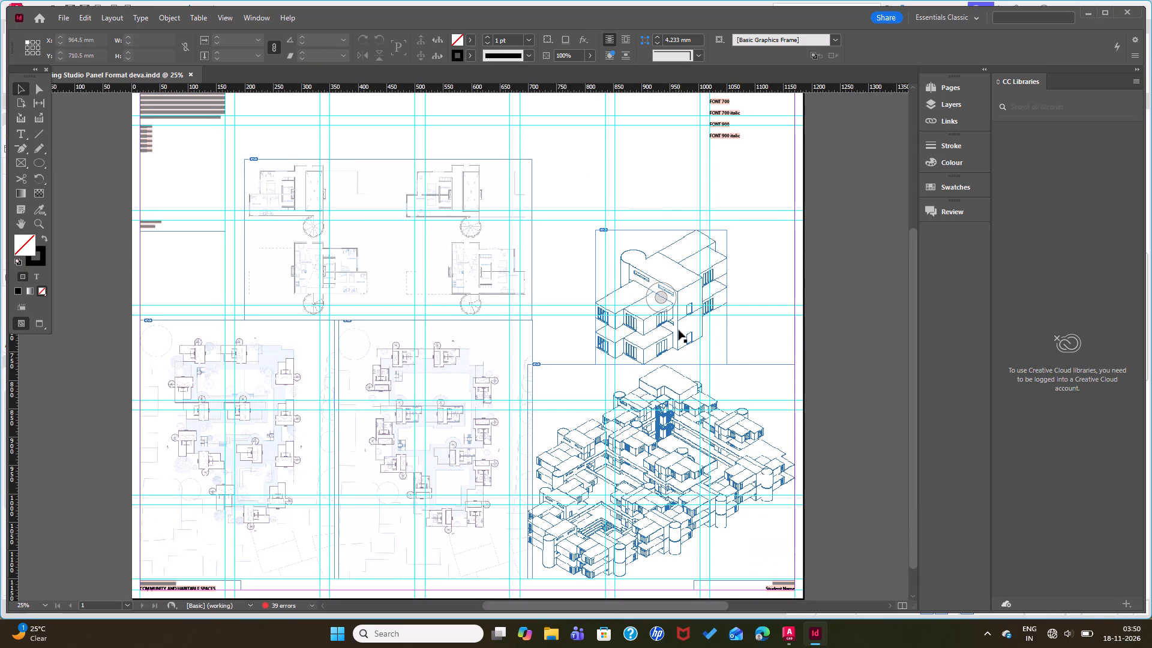
drag(701, 335, 749, 335)
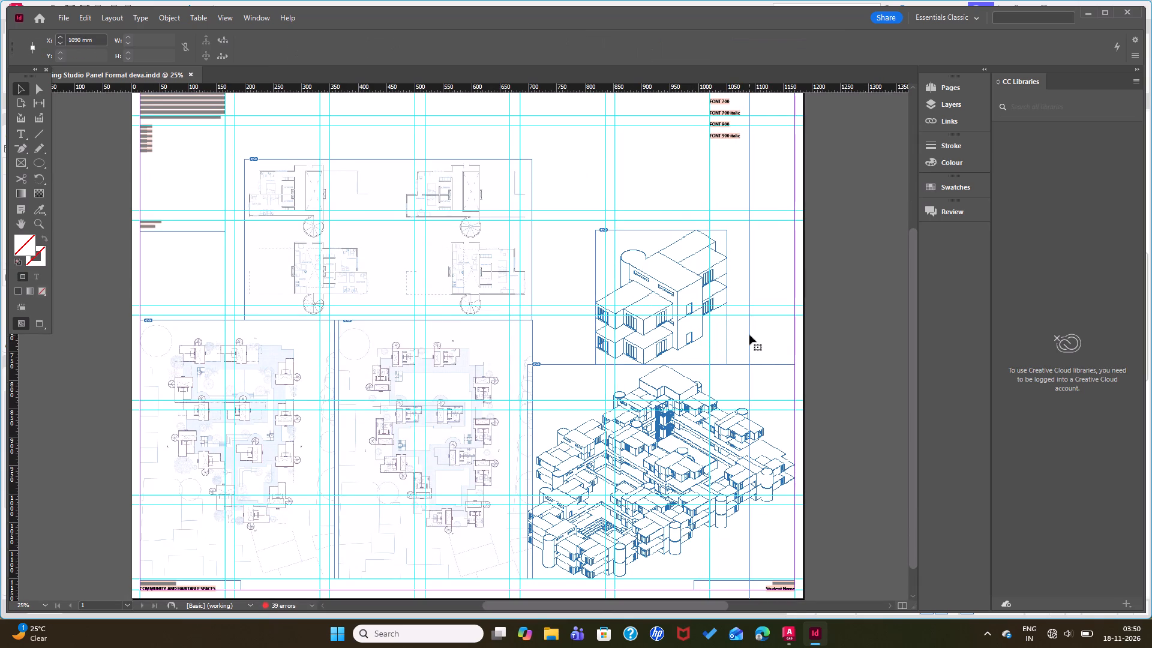
key(ctrl+z)
scroll(742, 336, up, 3)
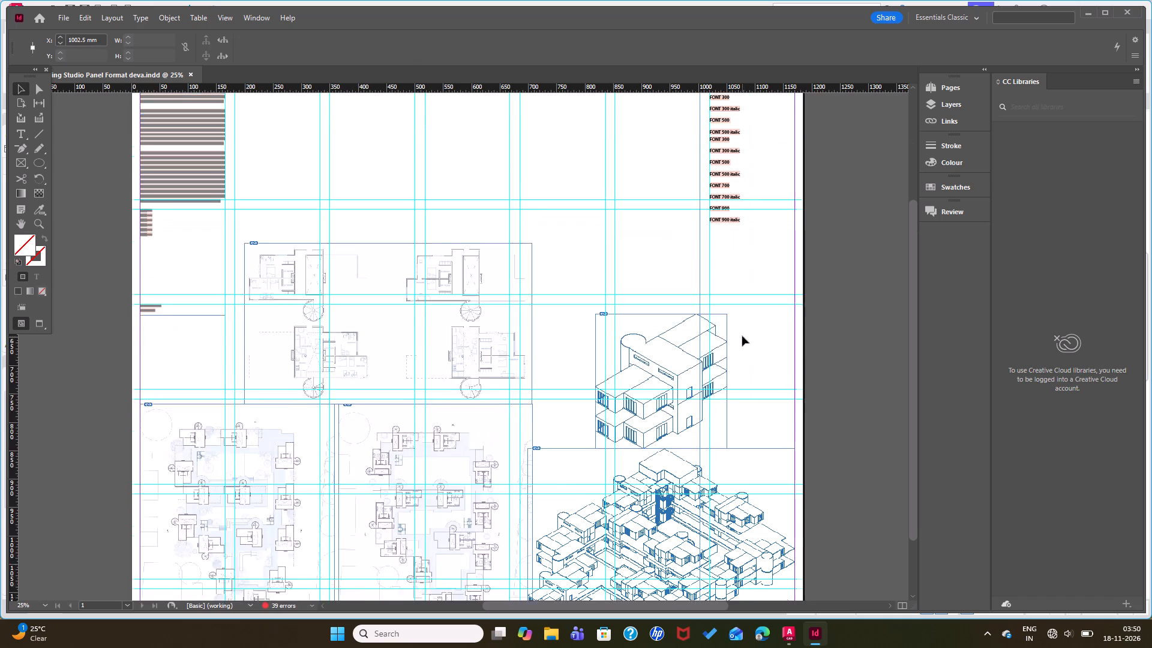
scroll(742, 336, up, 3)
scroll(742, 336, down, 3)
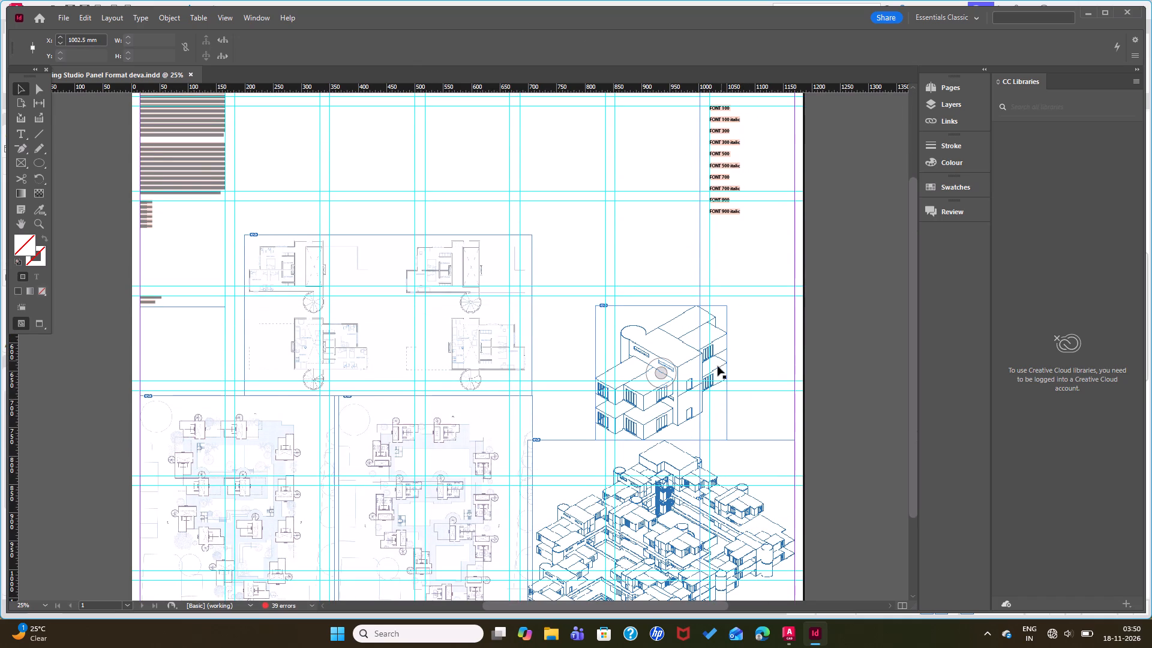
click(653, 334)
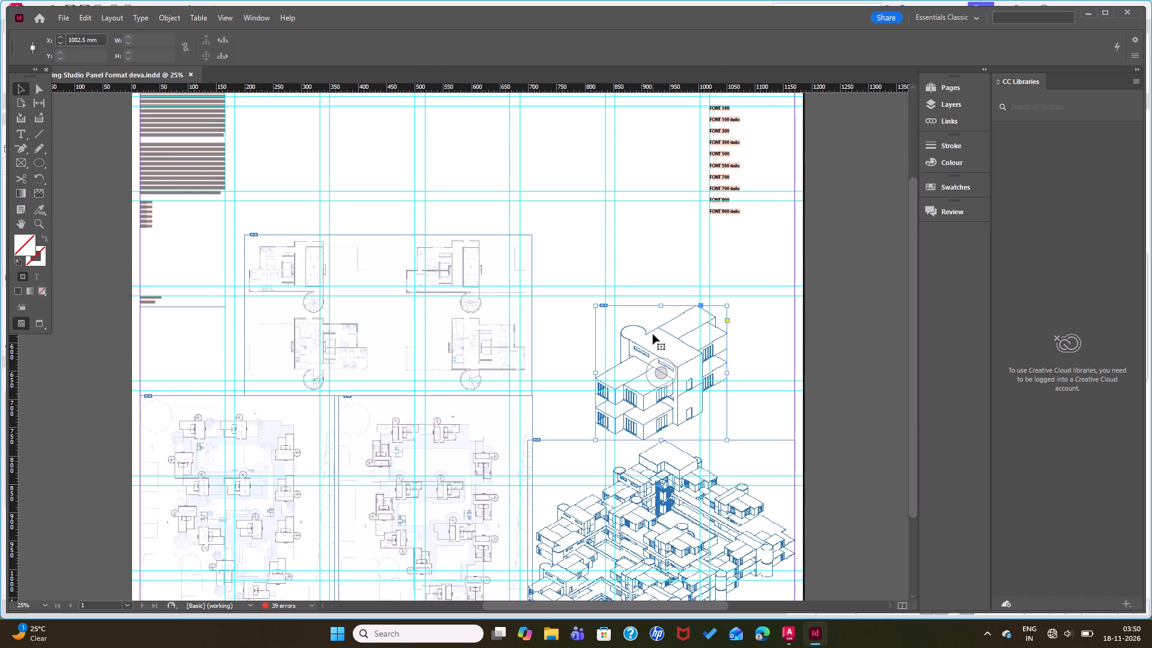
drag(659, 326, 724, 323)
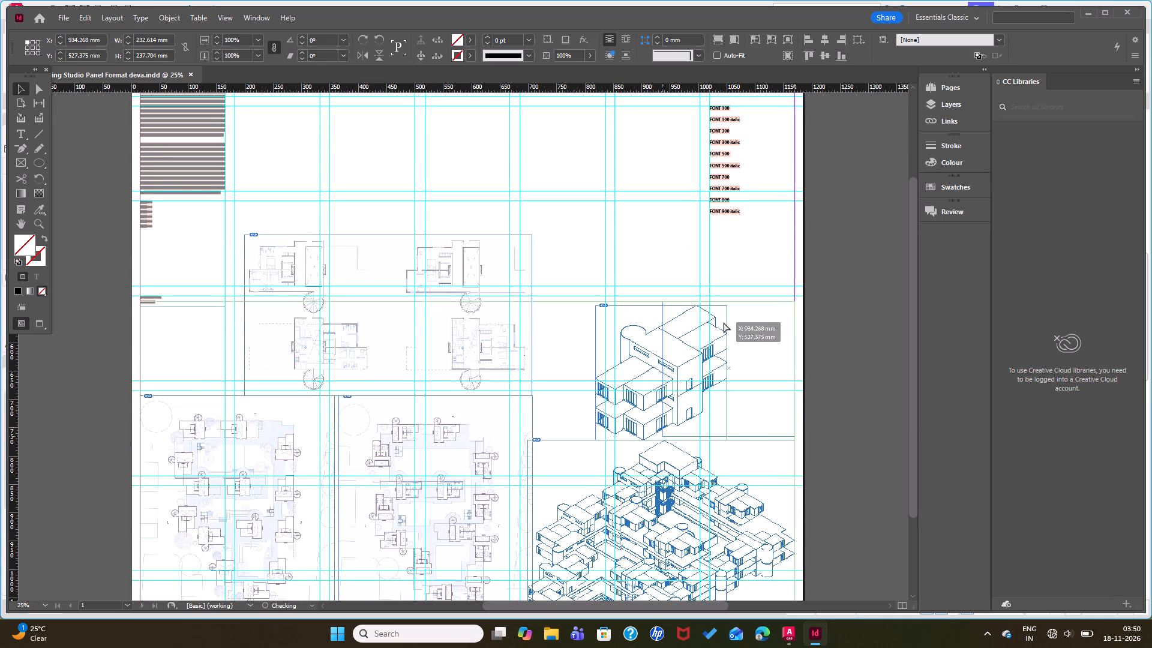
drag(724, 323, 727, 326)
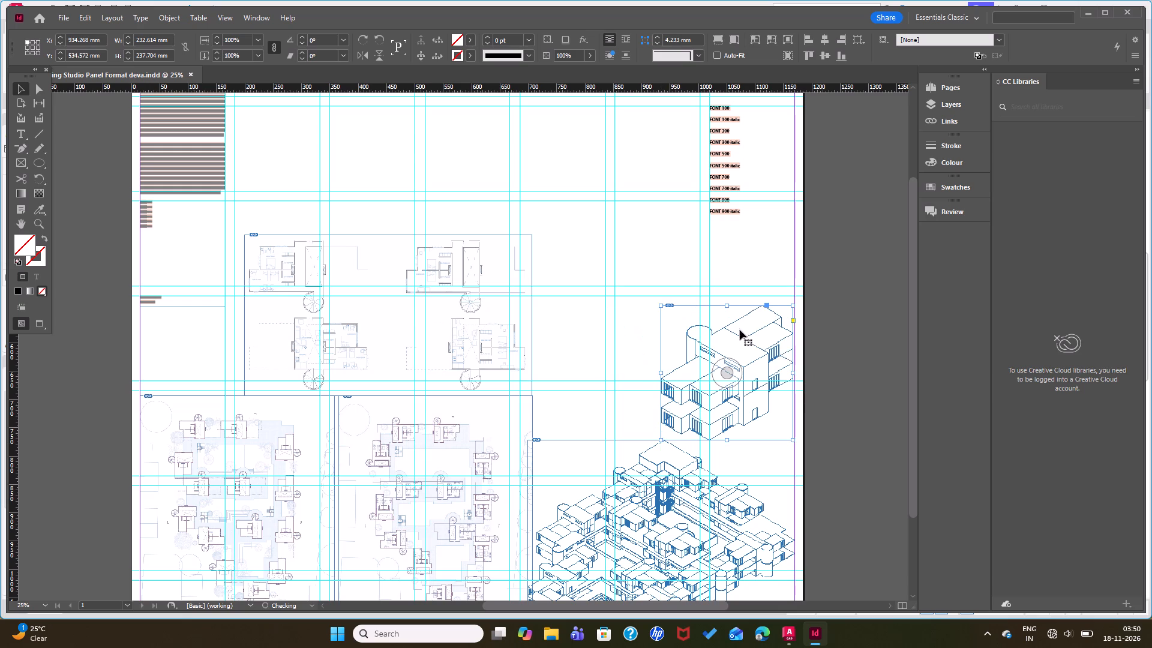
click(832, 359)
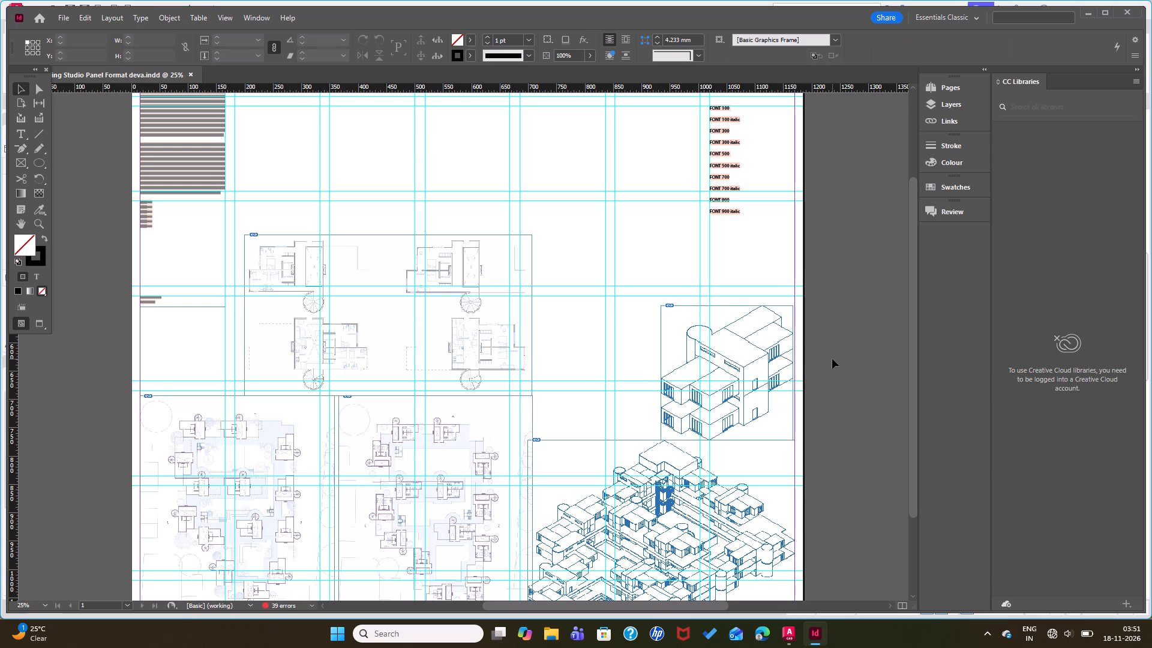
Preview the panel full-screen without guides or frame edges to check the unit axonometric's placement near the right margin.
key(shift+w)
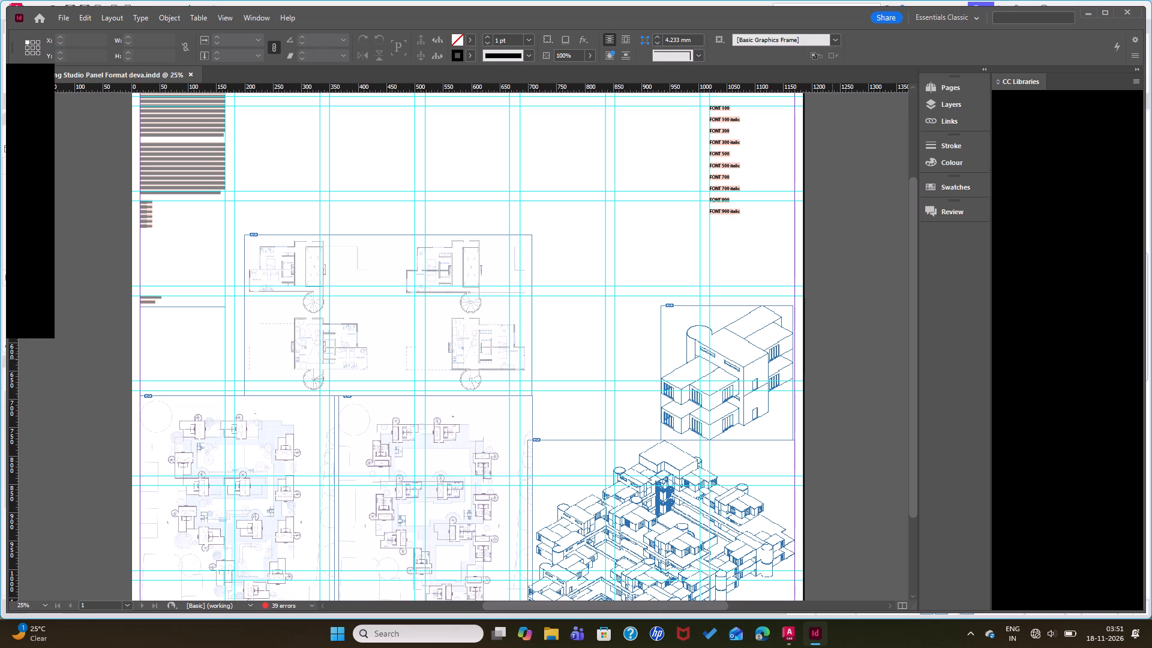
key(Escape)
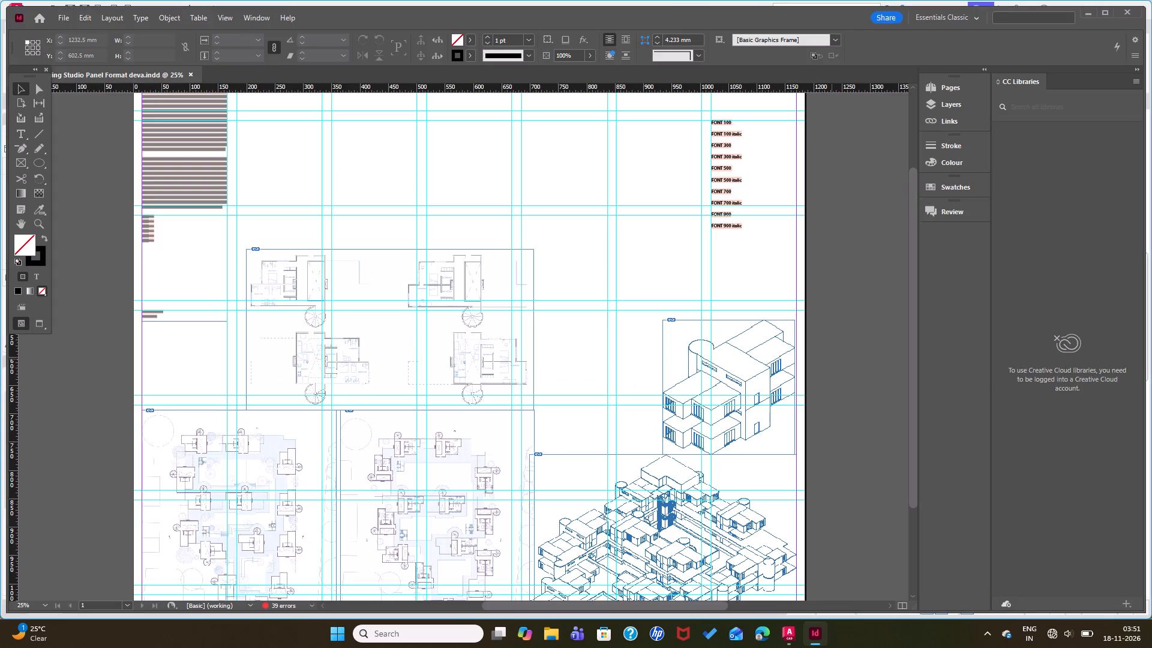
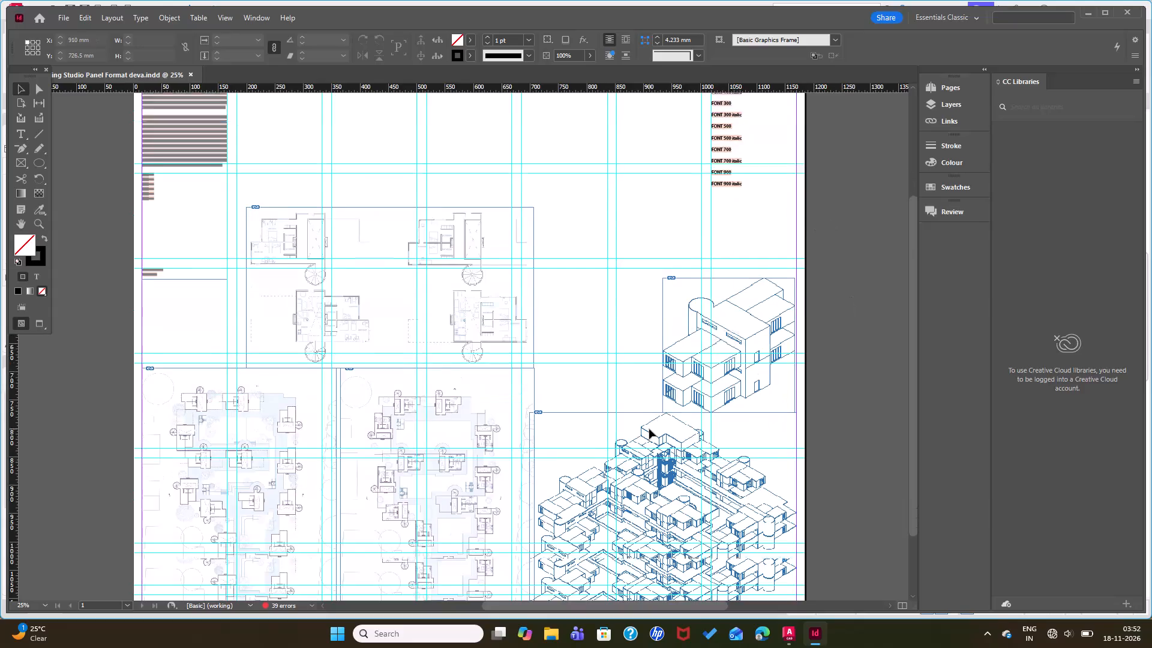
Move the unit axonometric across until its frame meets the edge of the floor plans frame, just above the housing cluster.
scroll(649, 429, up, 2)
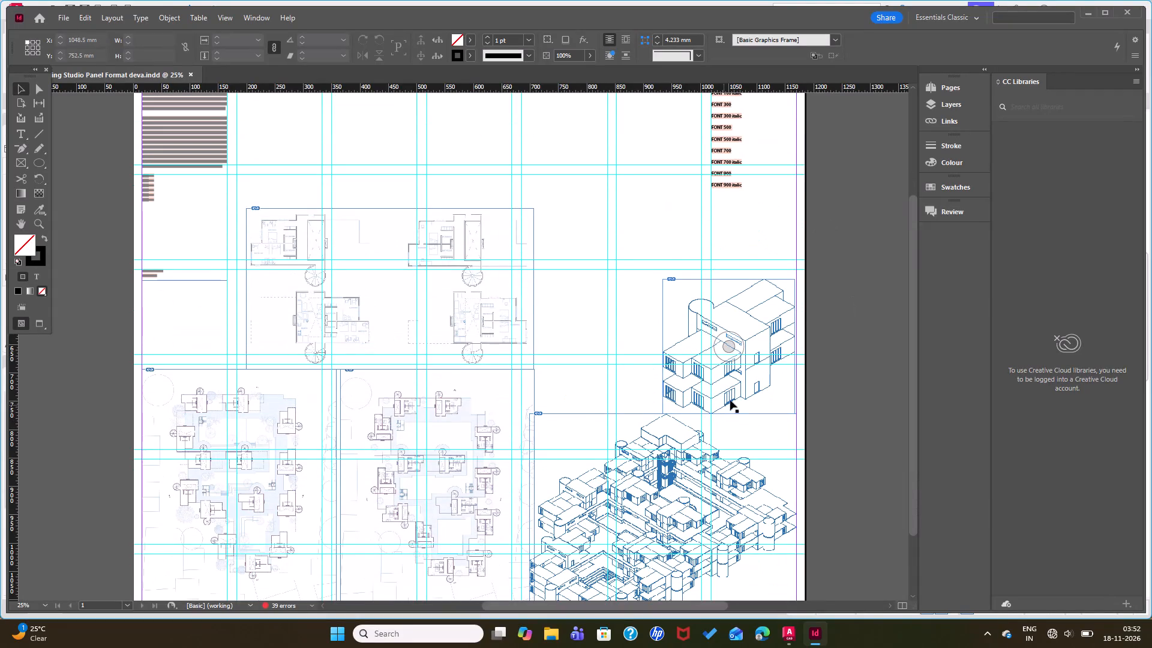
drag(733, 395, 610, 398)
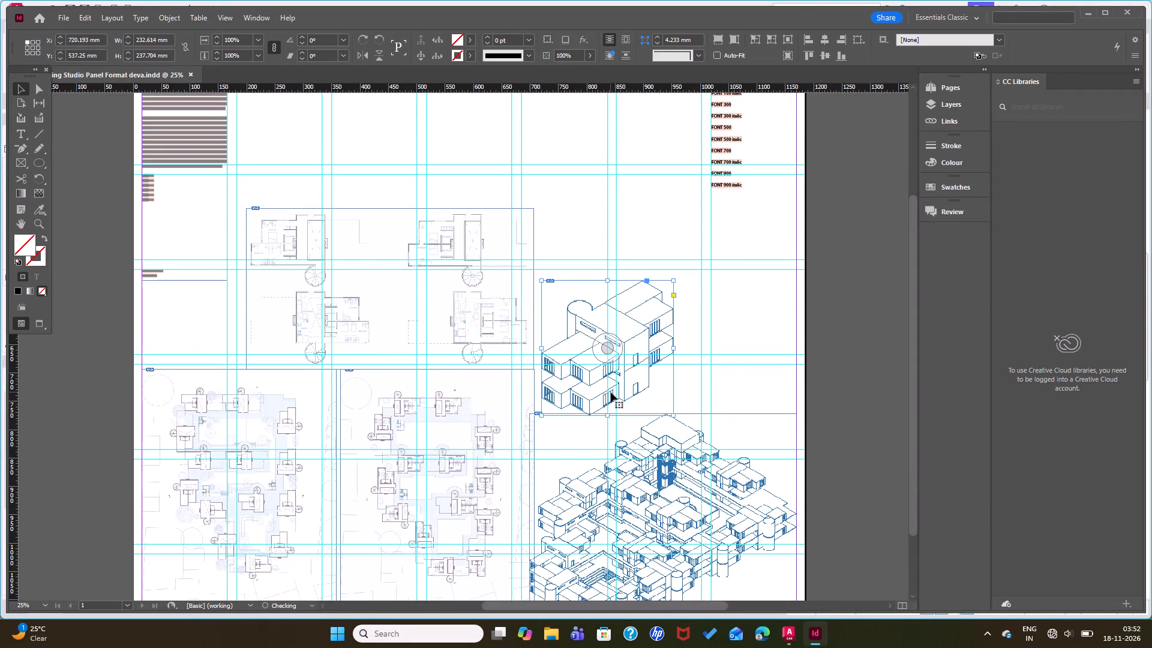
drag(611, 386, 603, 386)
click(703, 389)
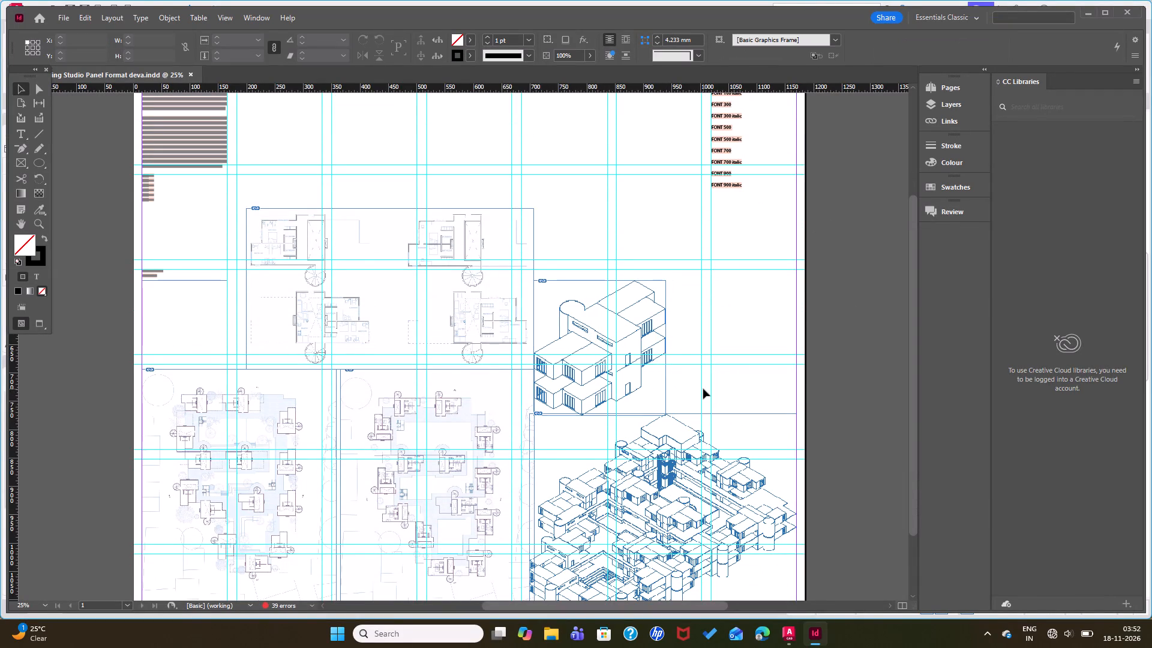
Preview the panel full-screen without guides to check the unit axonometric's placement beside the floor plans.
key(shift+w)
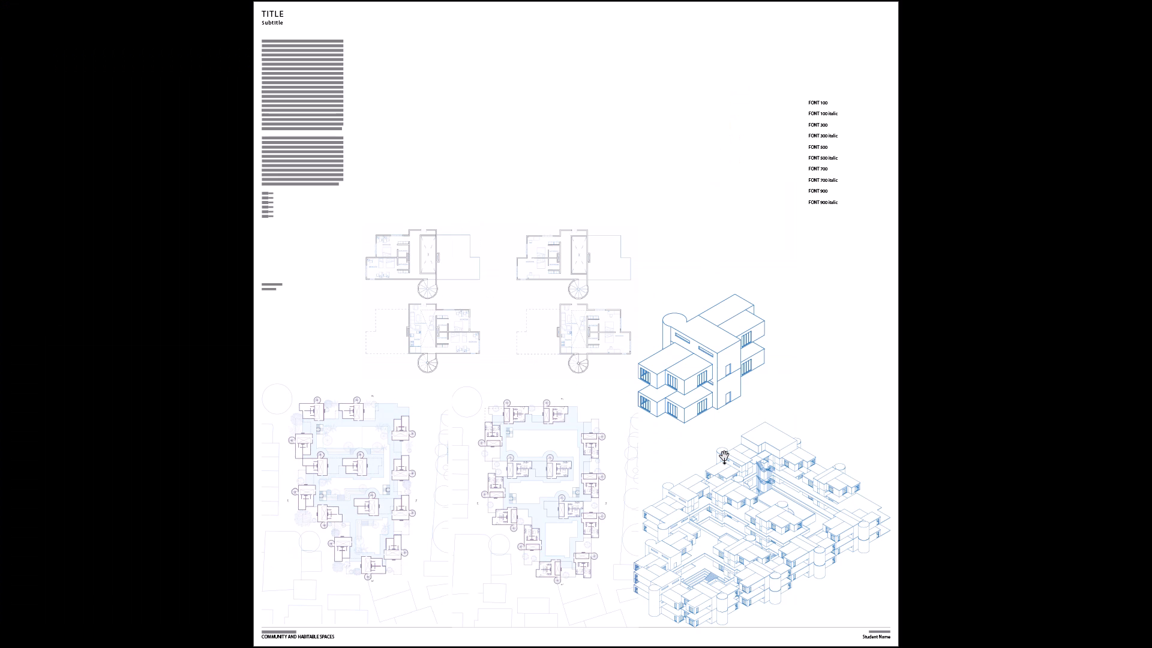
key(Escape)
Move the unit axonometric across so it sits centred above the housing cluster axonometric, with its base at the cluster frame's top.
scroll(724, 456, down, 2)
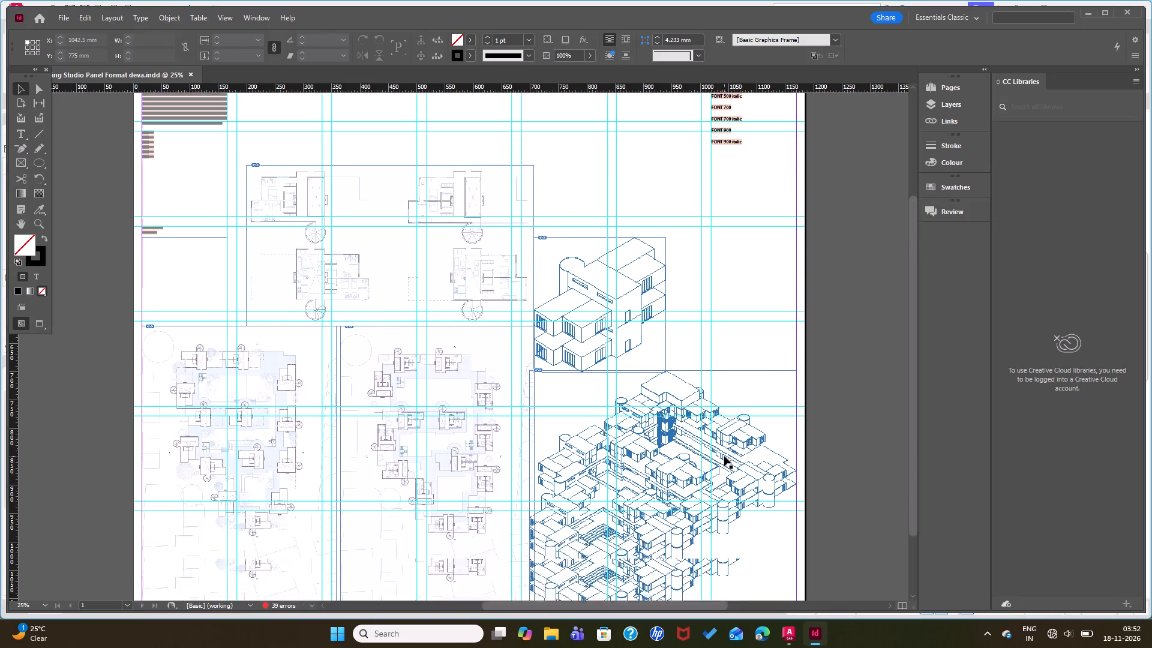
scroll(724, 456, down, 1)
scroll(724, 456, up, 3)
scroll(724, 456, down, 3)
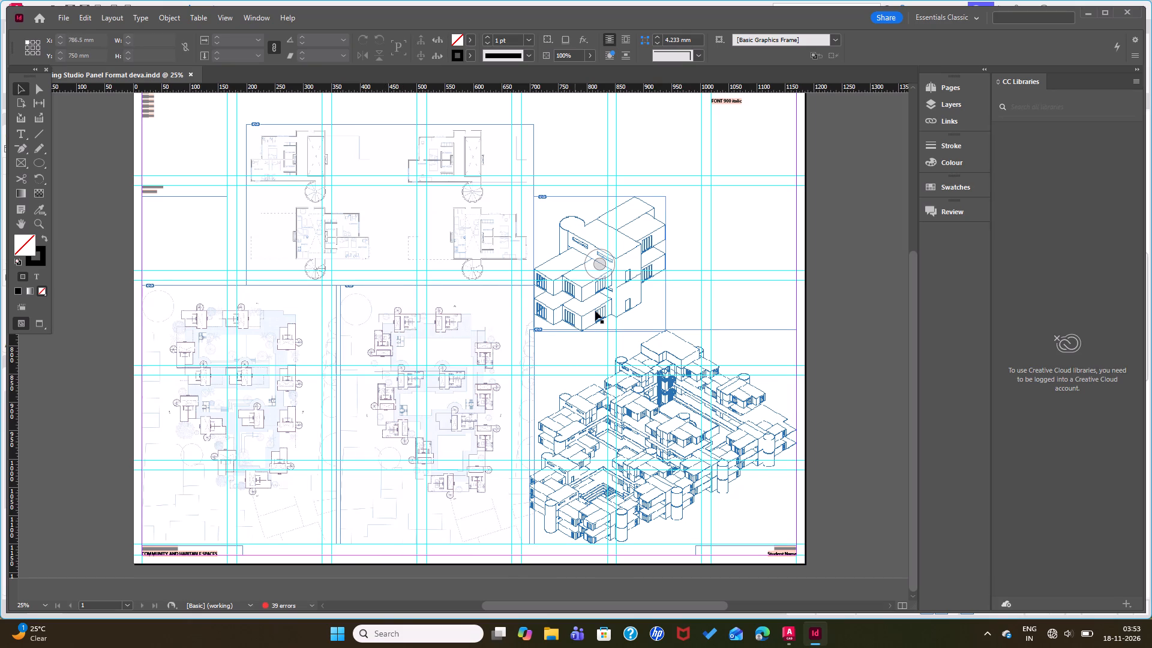
drag(595, 311, 652, 313)
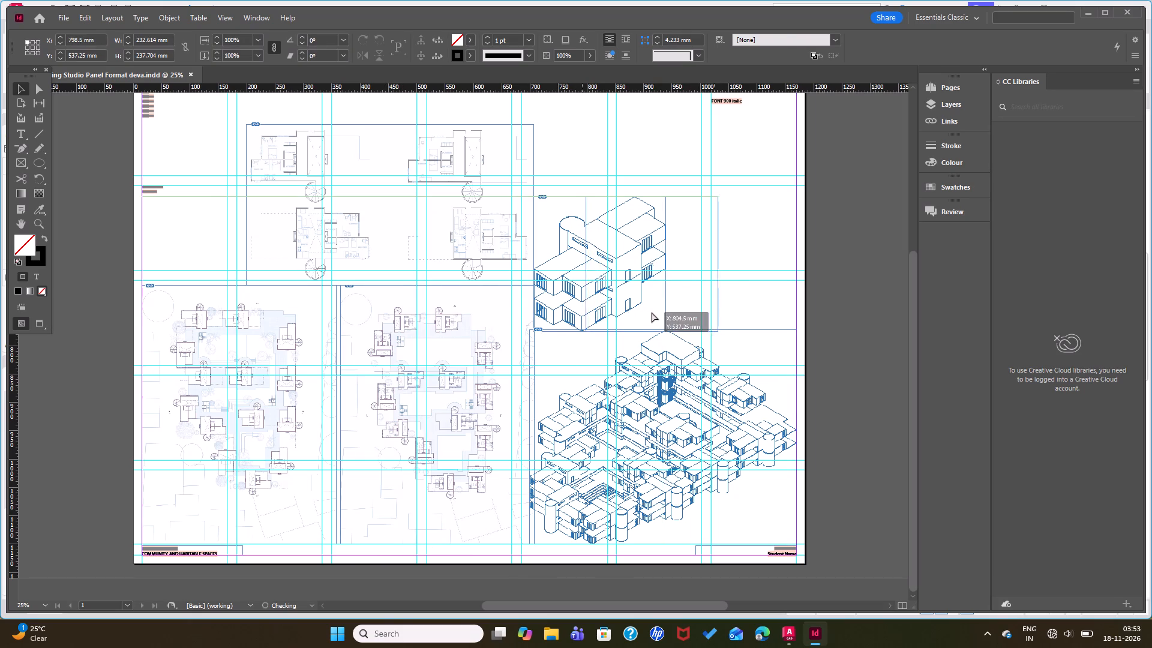
drag(652, 313, 660, 314)
click(741, 304)
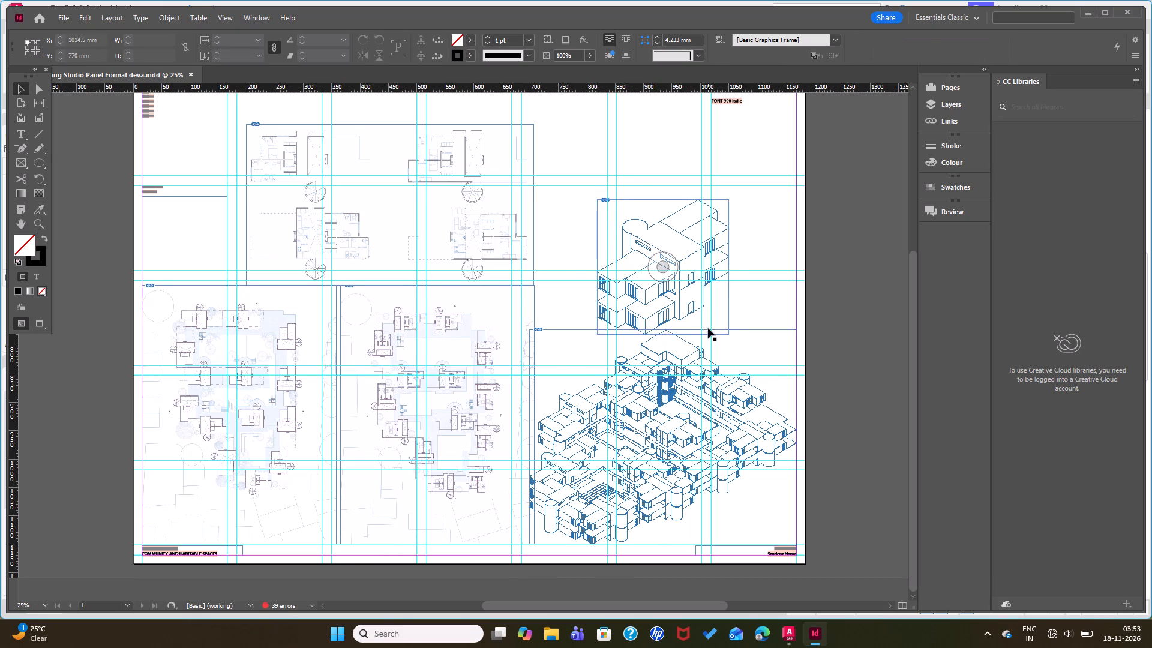
Preview the panel full-screen without guides to check the unit axonometric centred above the housing cluster.
key(shift+w)
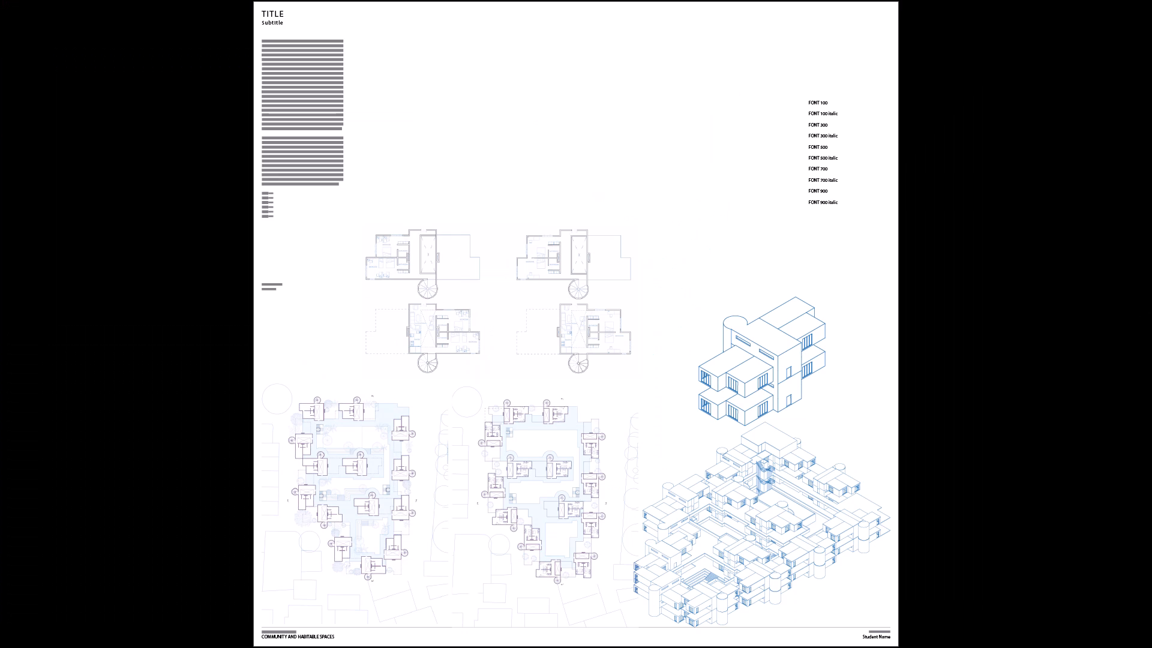
key(Escape)
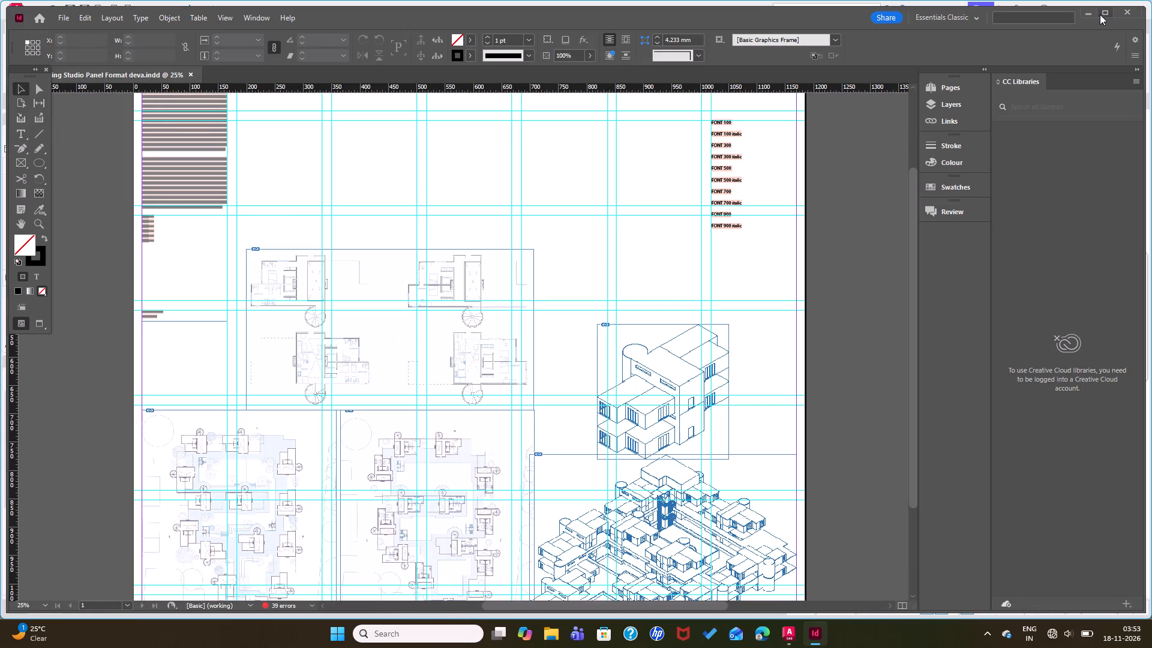
Switch to AutoCAD and examine the coloured housing cluster axonometric in ax0.dwg up close.
click(1093, 14)
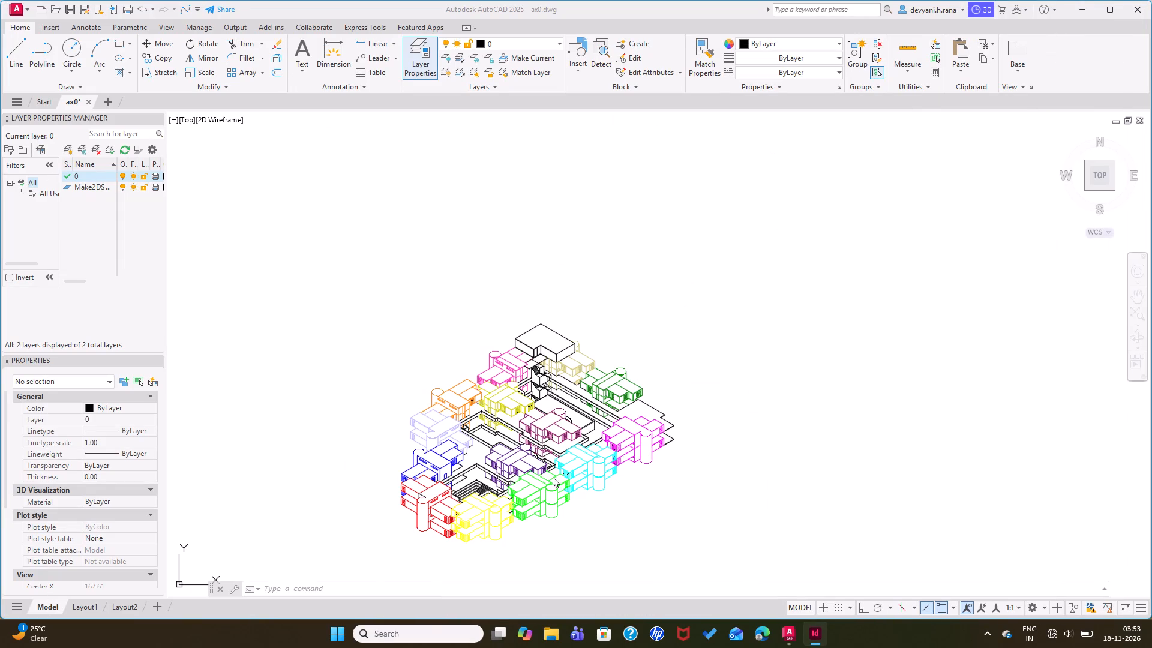
middle_drag(560, 491, 589, 431)
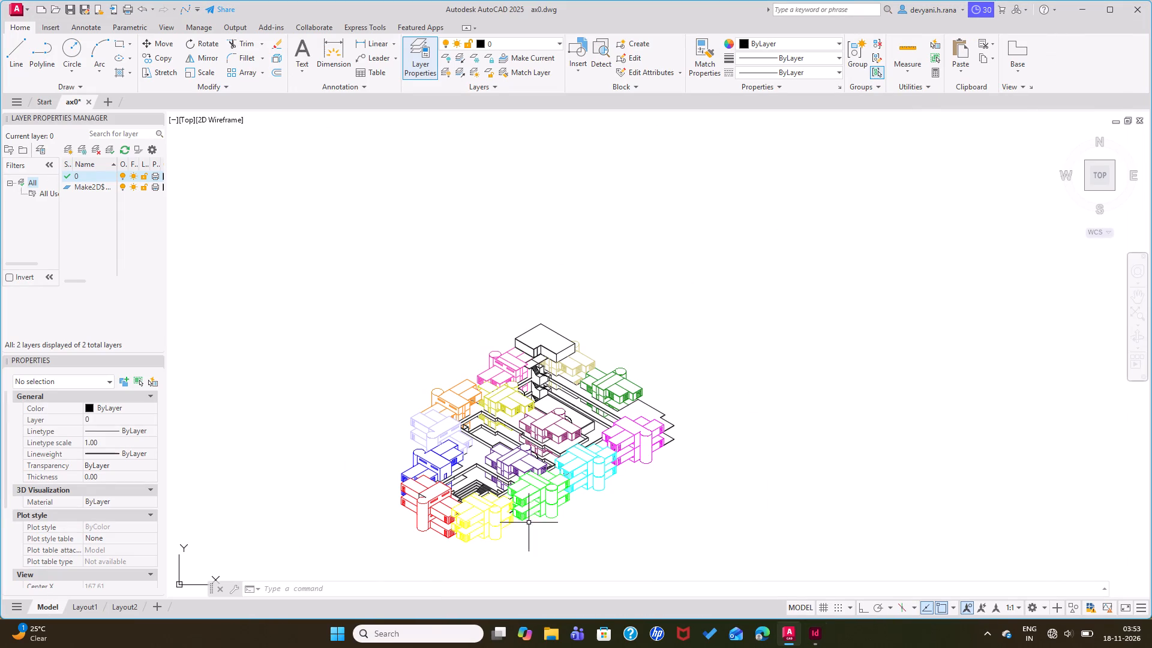
scroll(490, 545, up, 2)
scroll(497, 524, down, 1)
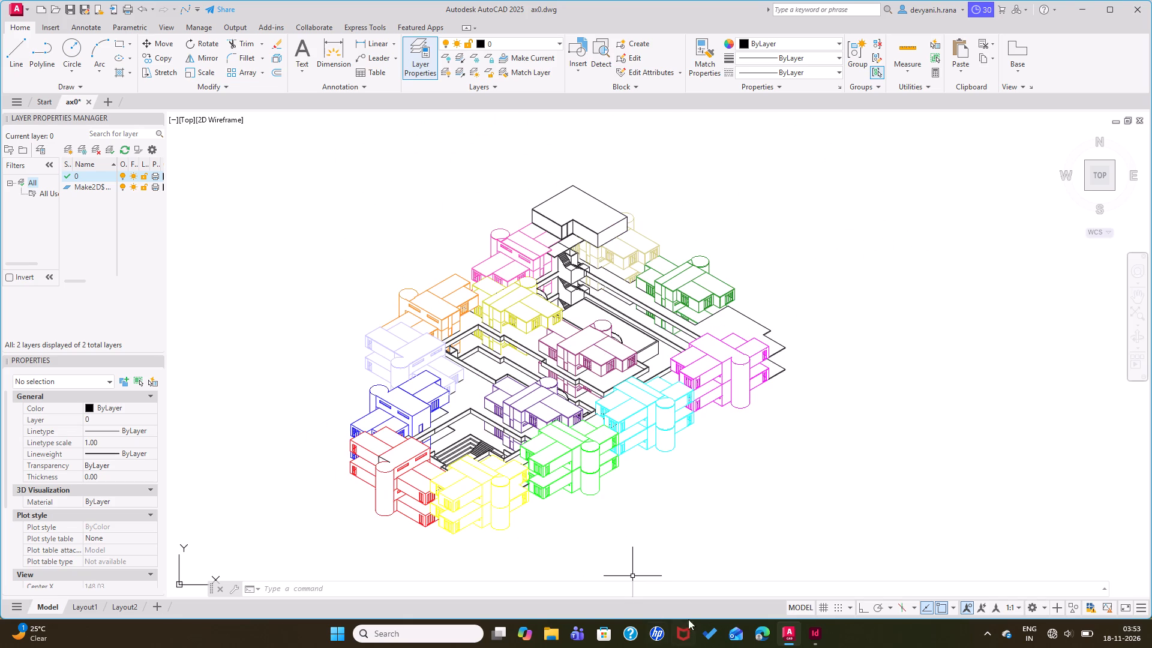
Return to InDesign and save the studio panel document.
click(808, 637)
scroll(613, 487, down, 2)
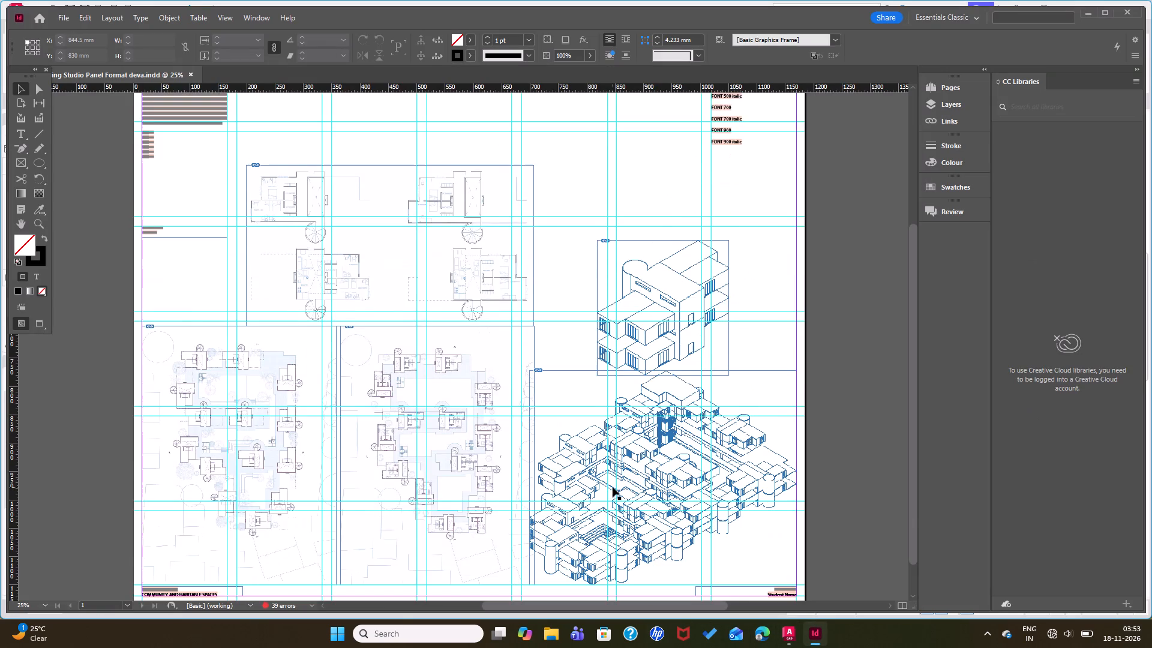
scroll(613, 487, down, 1)
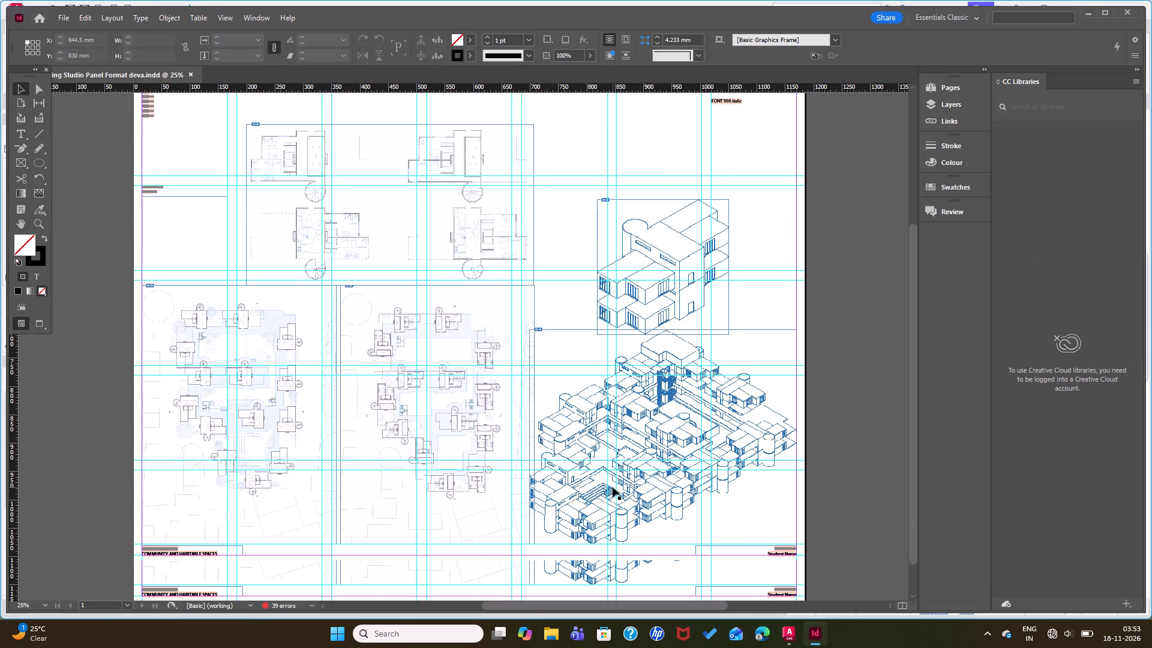
key(ctrl+s)
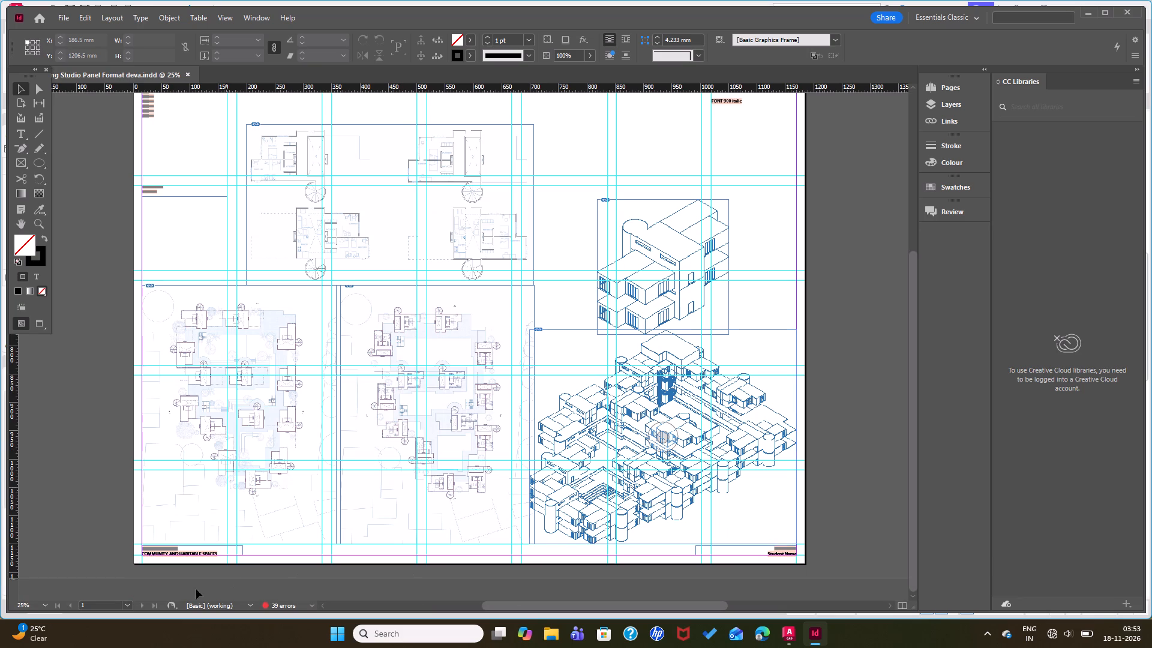
click(277, 604)
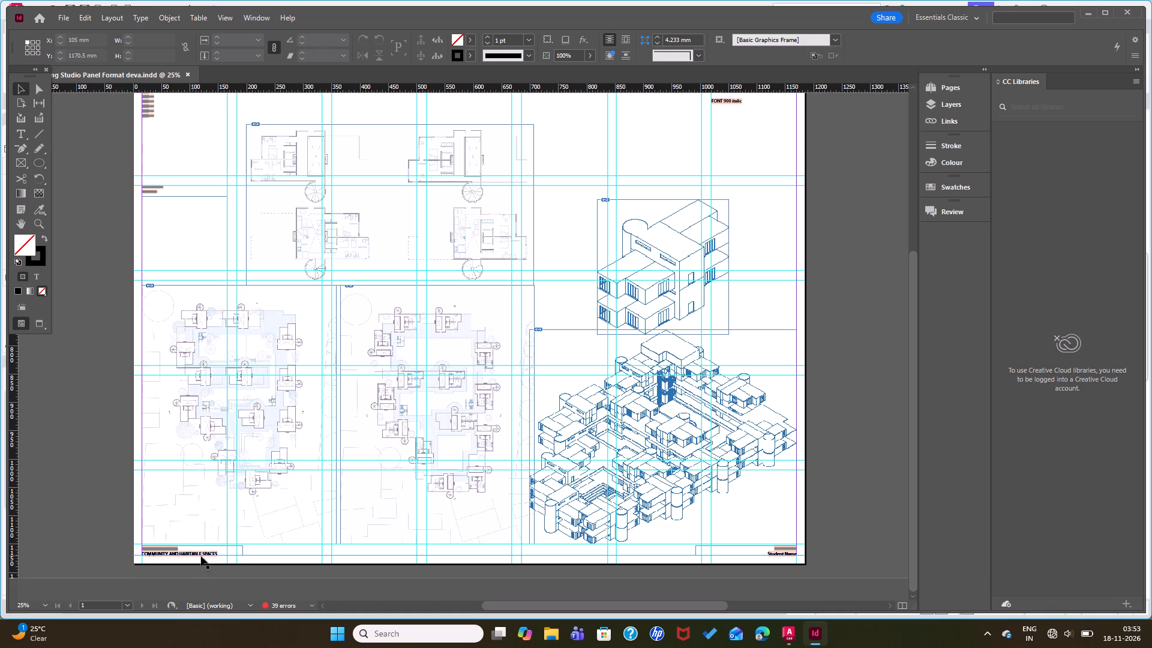
Move the font samples text frame to about X 296.5 mm, Y 56.5 mm, above the floor plans near the body text column.
scroll(350, 506, down, 1)
scroll(653, 390, up, 3)
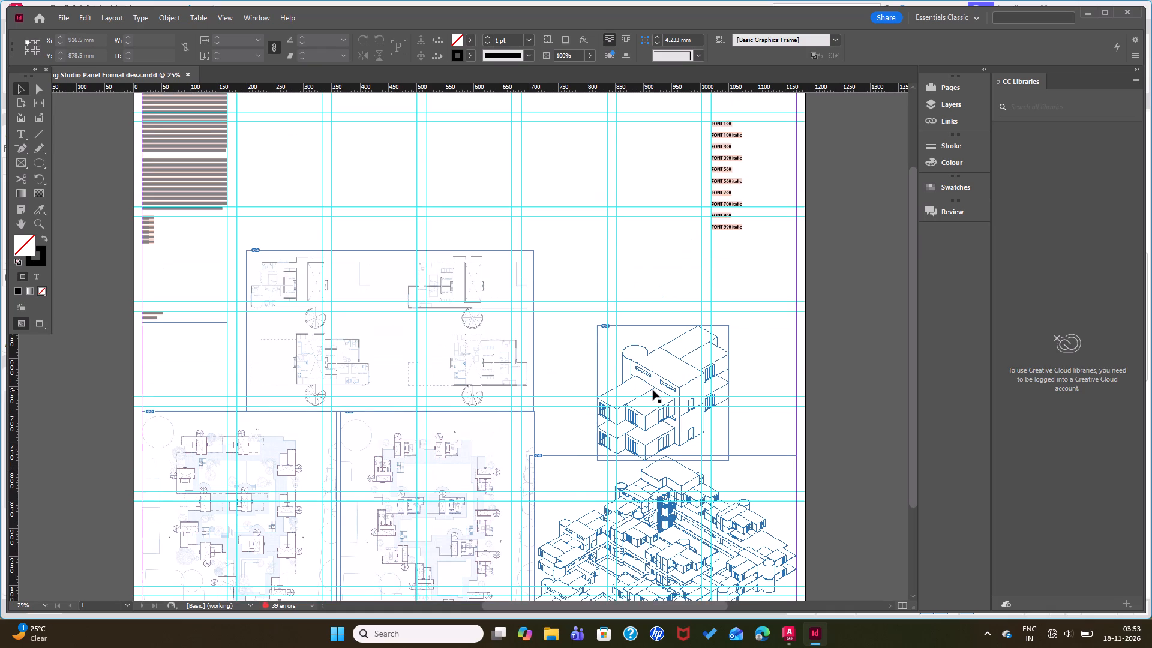
scroll(653, 390, down, 1)
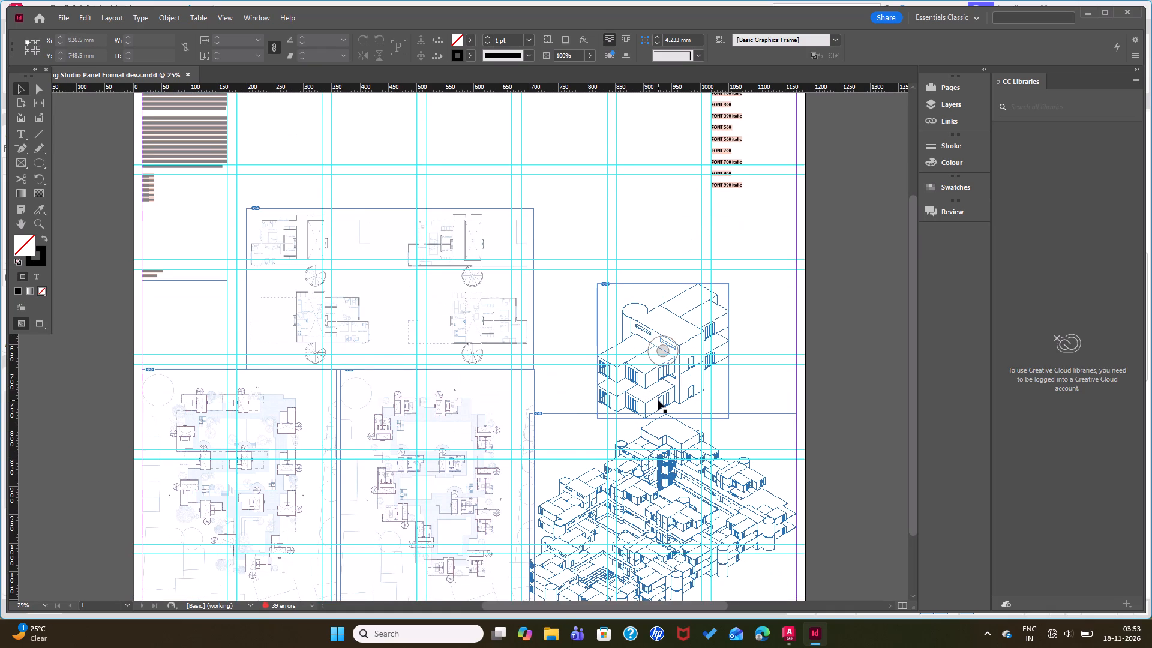
scroll(604, 400, up, 2)
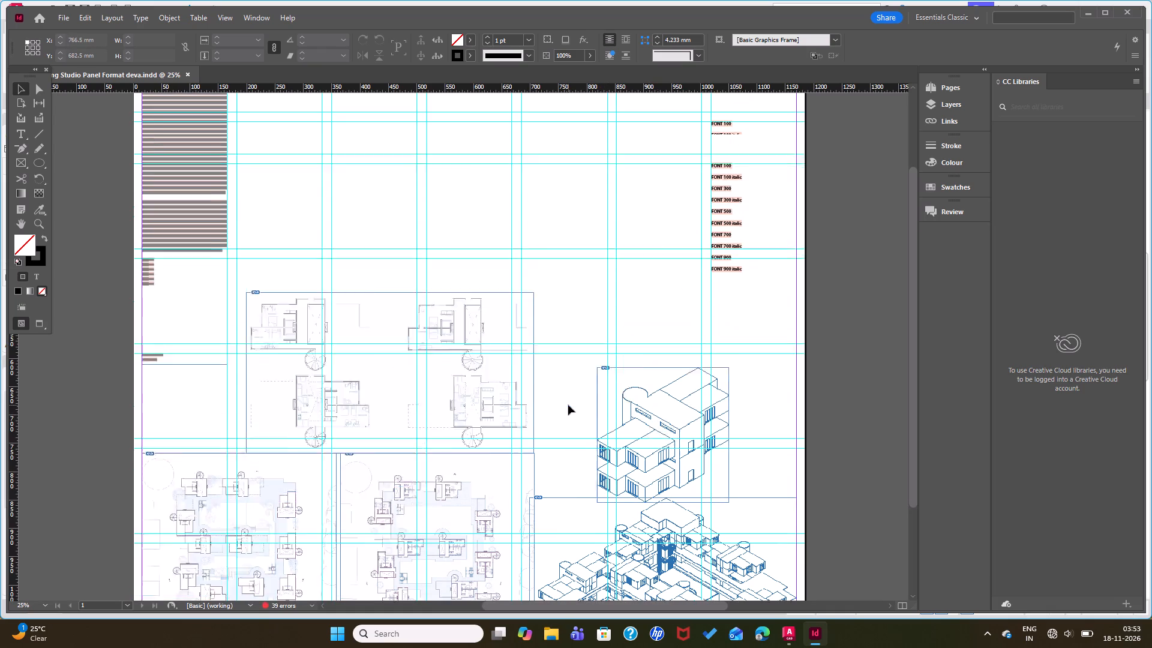
scroll(568, 405, up, 1)
scroll(568, 405, down, 2)
scroll(568, 405, up, 2)
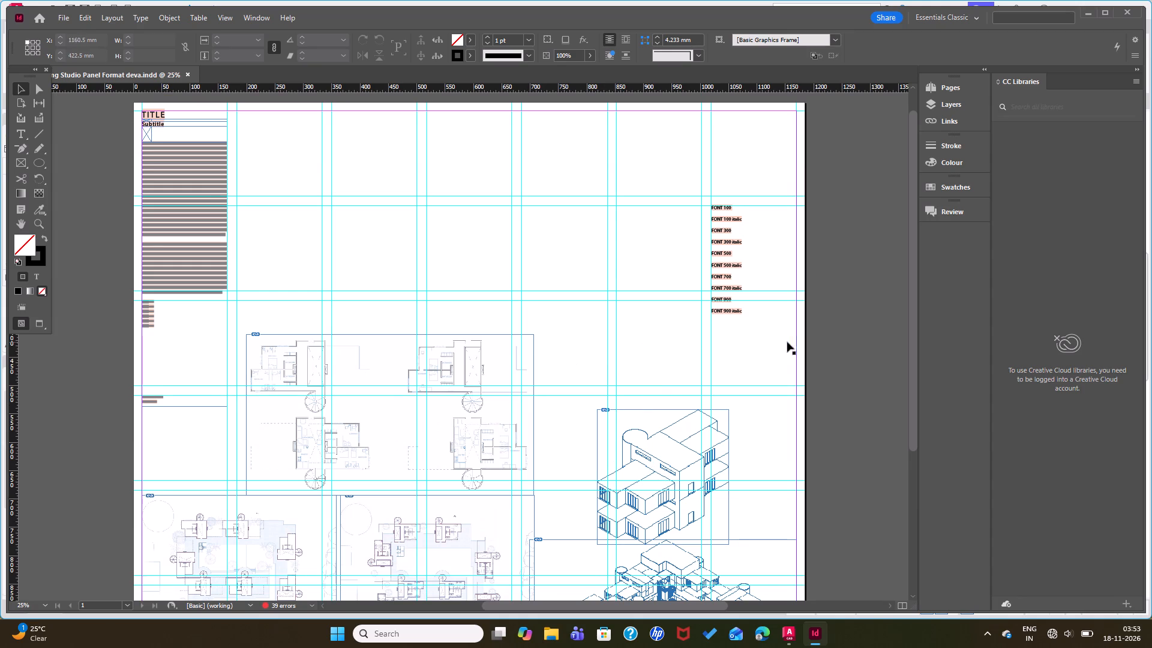
click(730, 298)
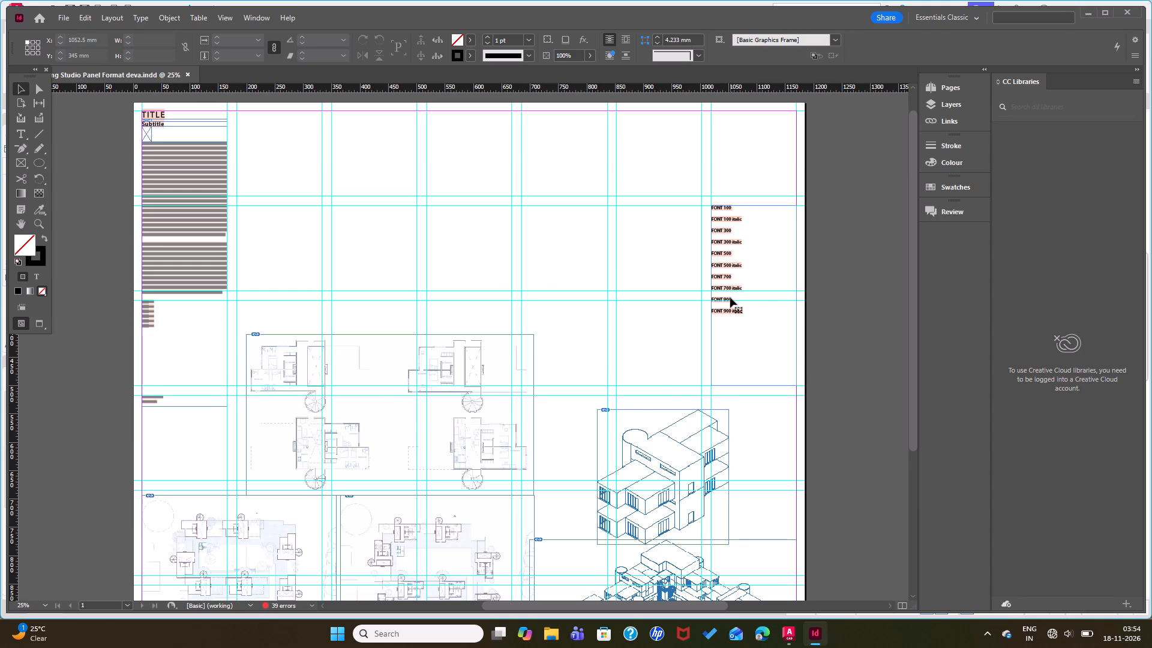
drag(710, 338, 300, 268)
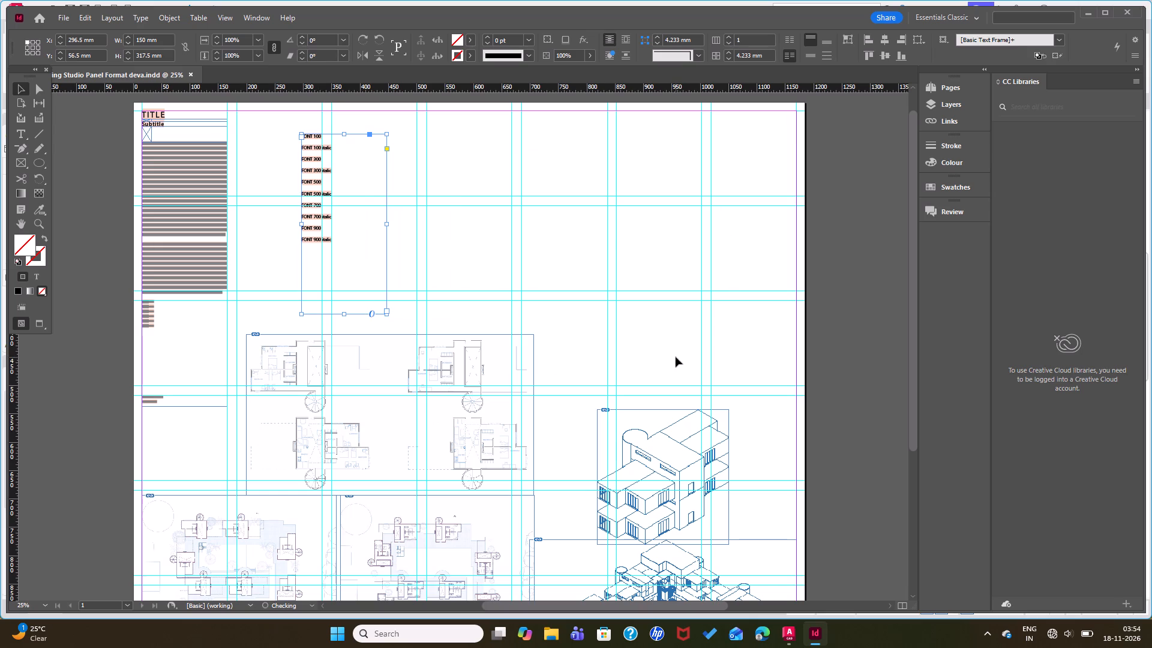
click(677, 355)
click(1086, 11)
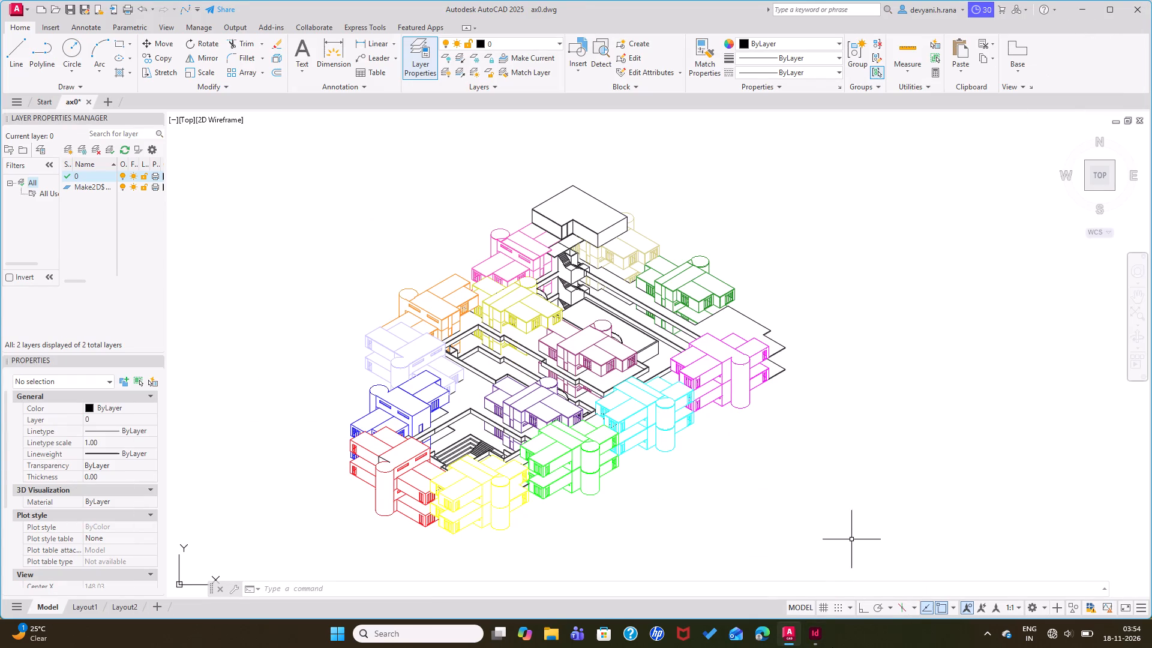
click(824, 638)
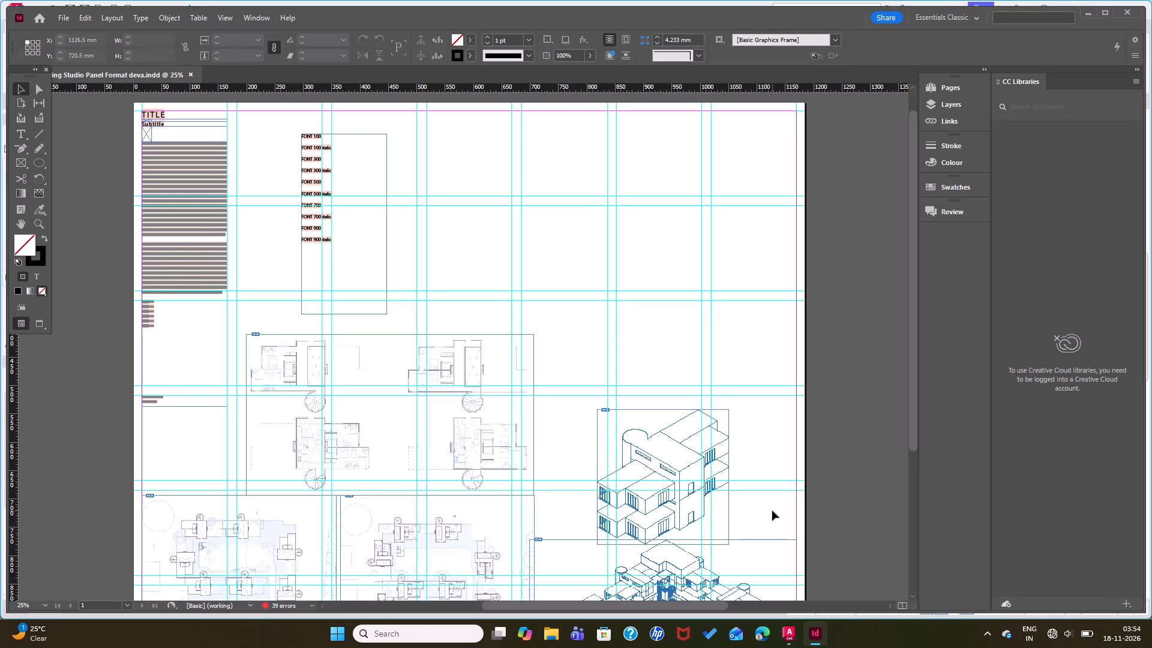
Save the panel document with the repositioned font samples frame.
key(ctrl+s)
key(ctrl+s)
Examine the site plans, floor plans, annotation text and body text column at 50% zoom.
scroll(737, 503, down, 4)
click(760, 347)
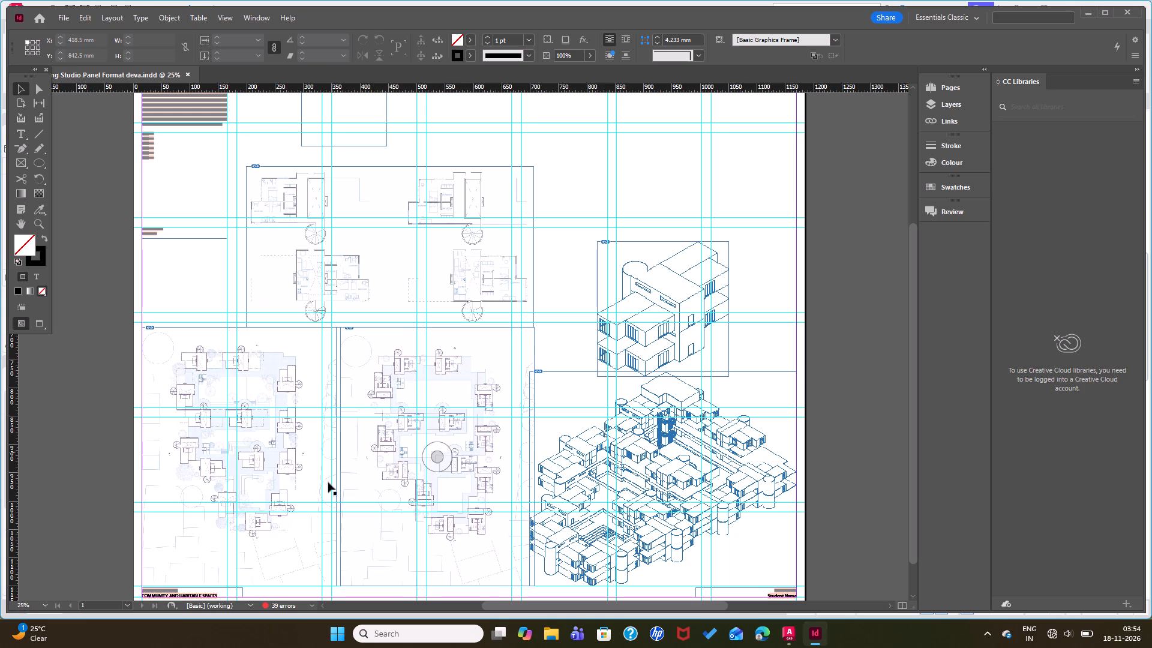
drag(501, 606, 474, 604)
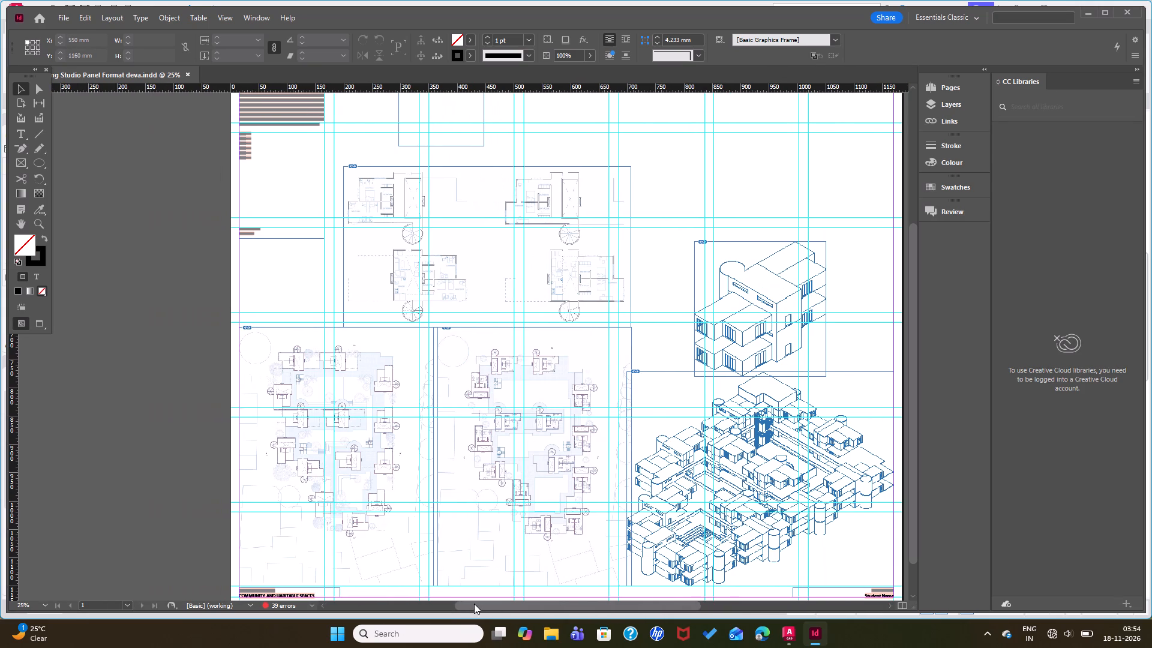
key(ctrl+equal)
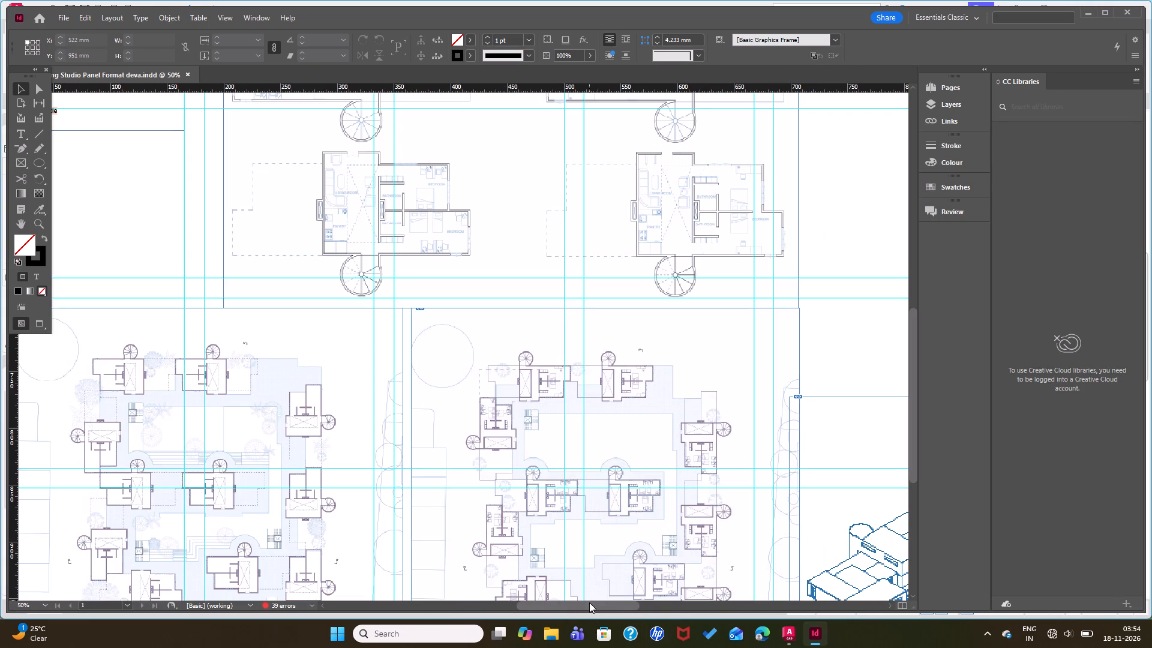
ctrl+drag(589, 602, 522, 607)
ctrl+scroll(555, 405, up, 4)
ctrl+scroll(616, 398, down, 1)
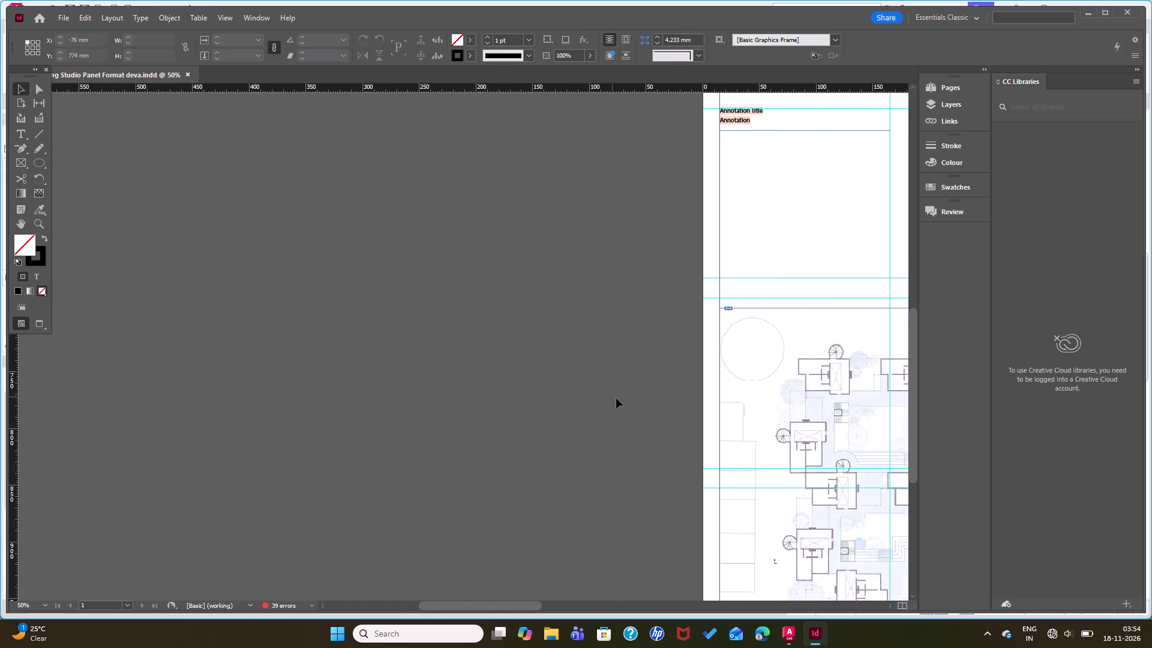
ctrl+scroll(616, 398, down, 1)
ctrl+drag(528, 607, 550, 610)
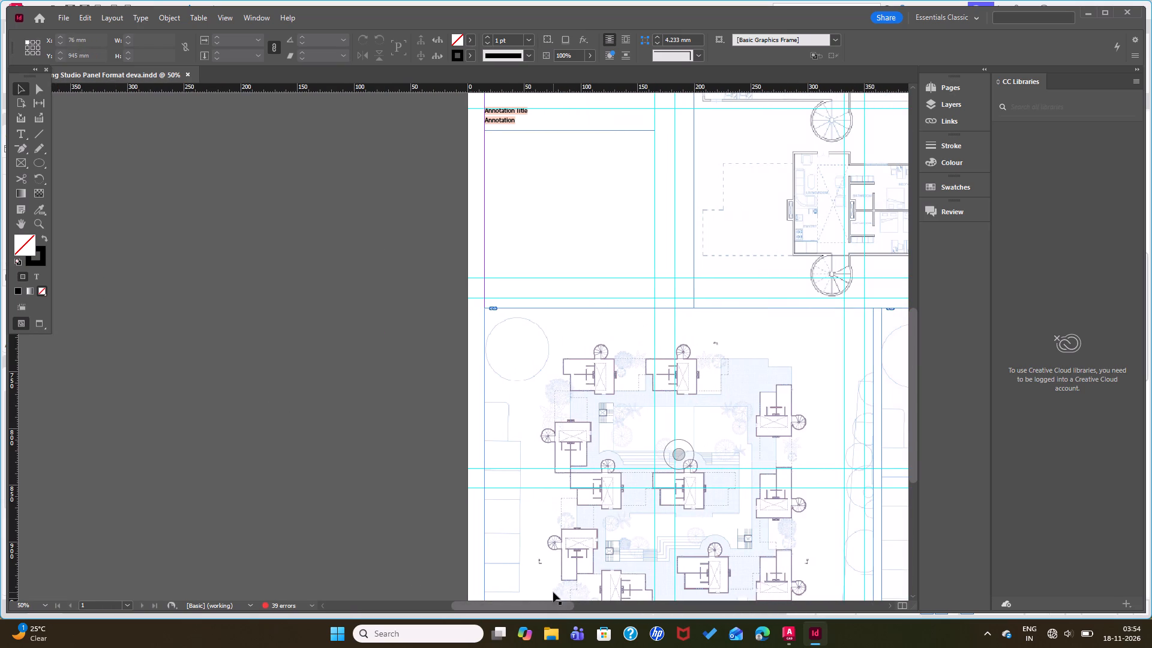
ctrl+scroll(575, 482, up, 4)
ctrl+scroll(575, 482, down, 7)
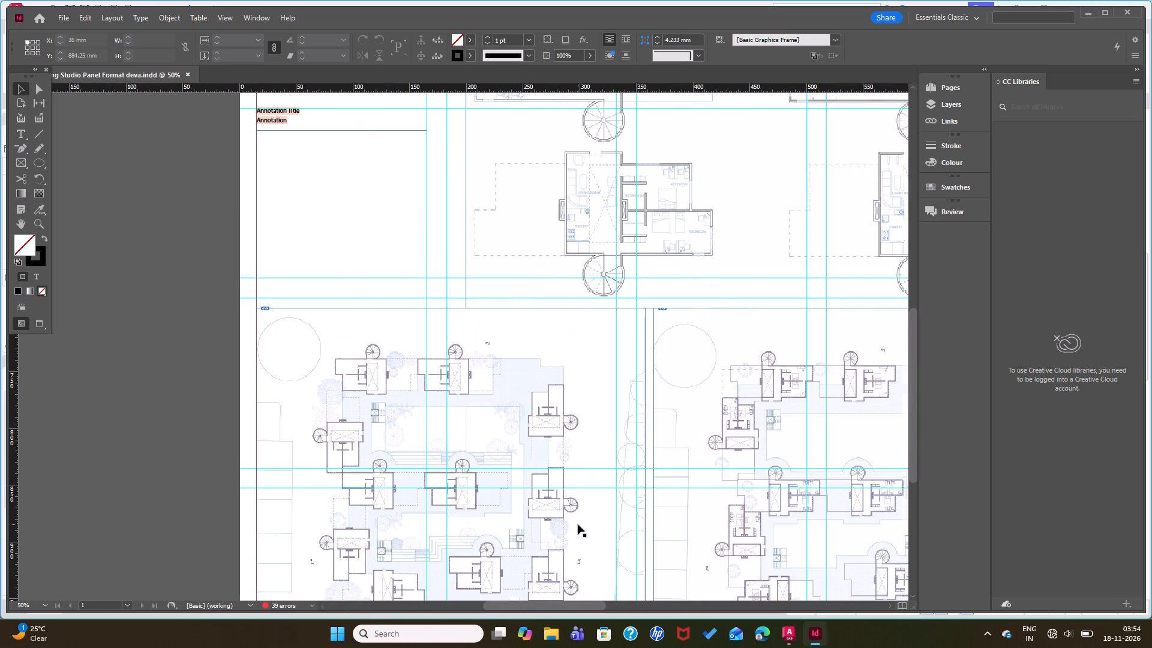
scroll(578, 256, up, 6)
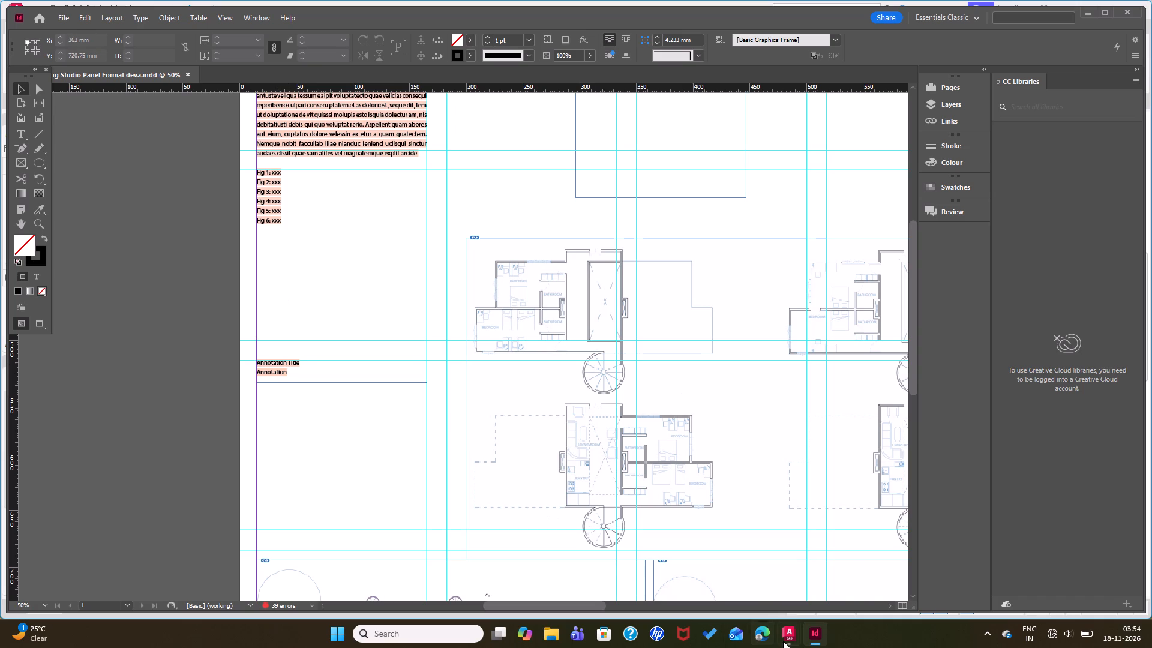
scroll(433, 385, up, 7)
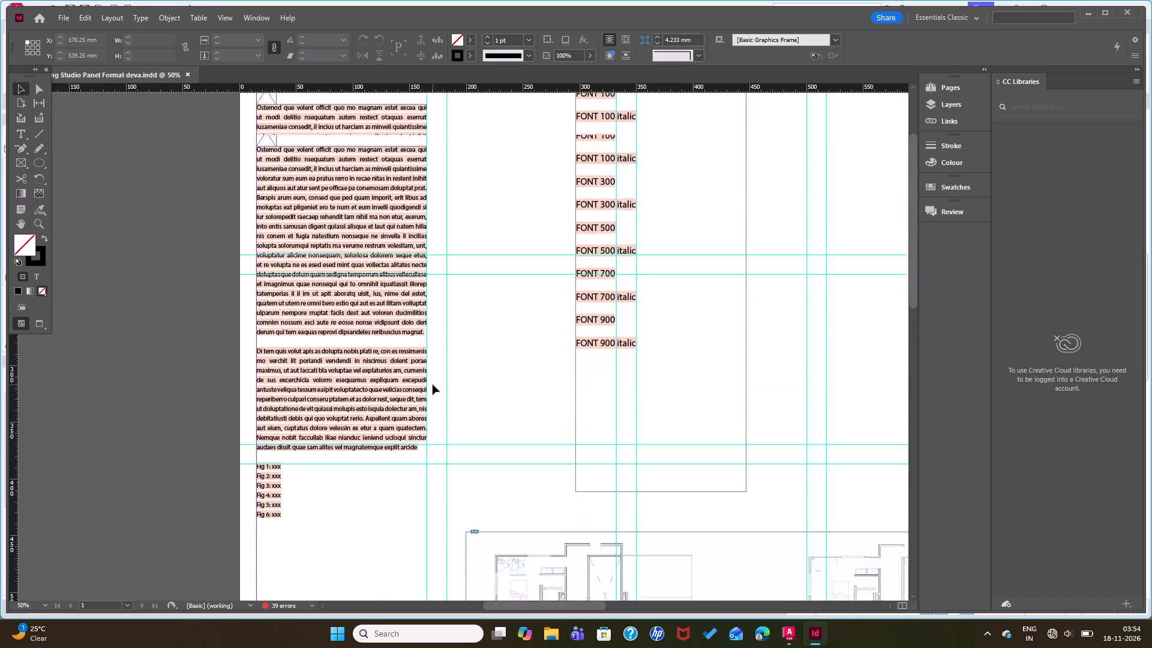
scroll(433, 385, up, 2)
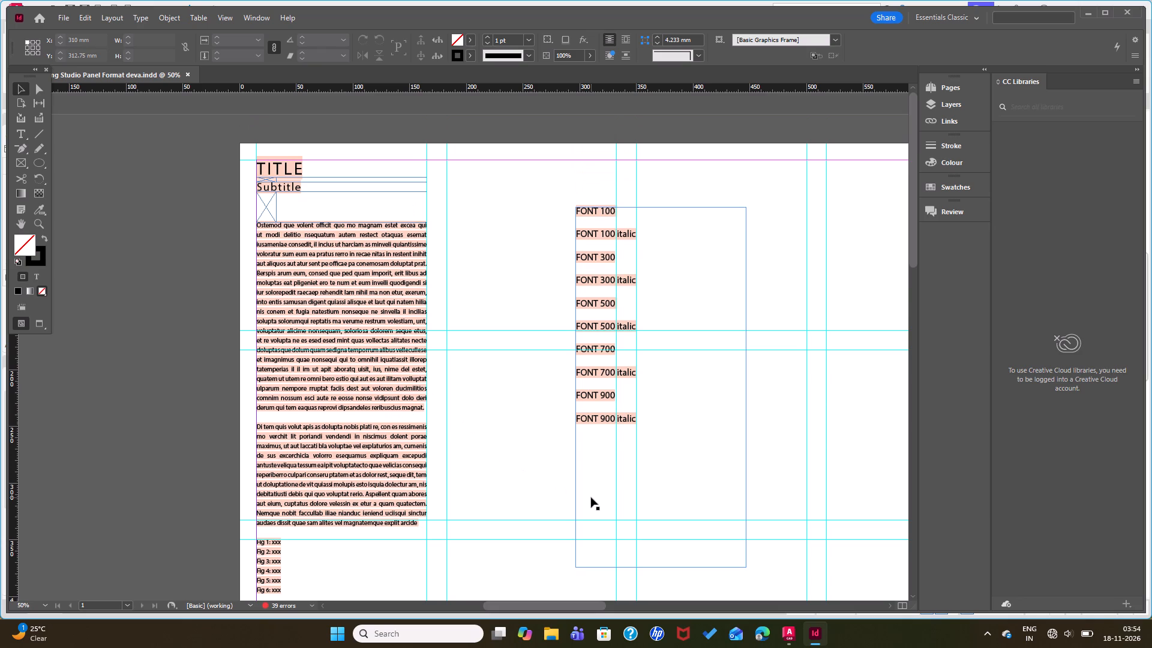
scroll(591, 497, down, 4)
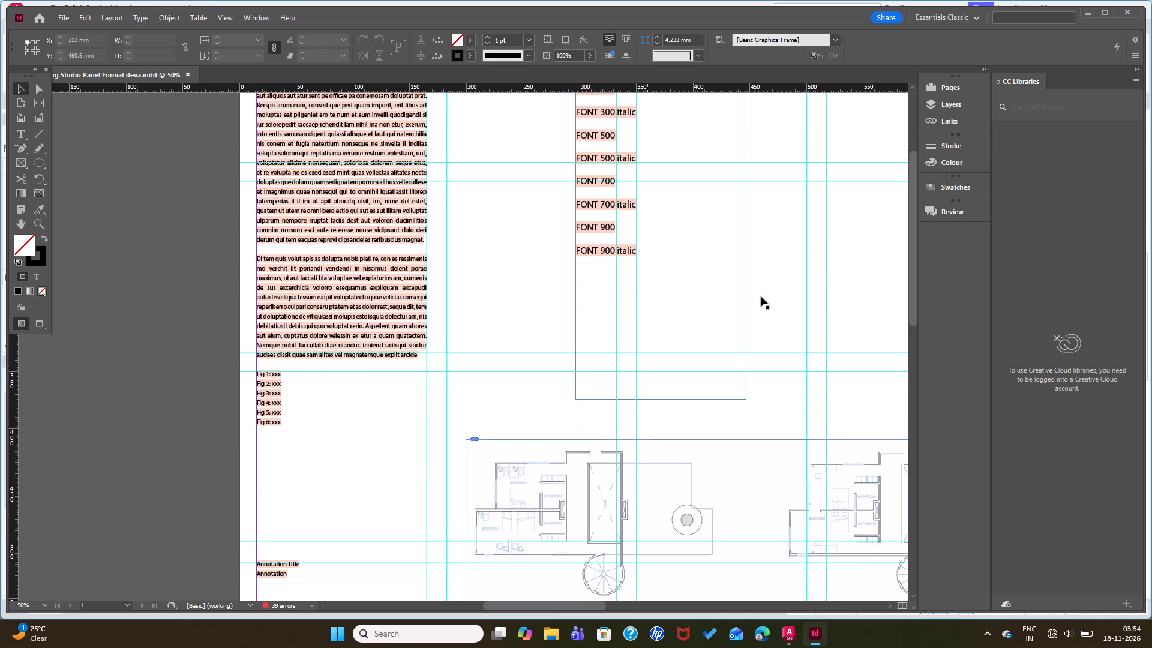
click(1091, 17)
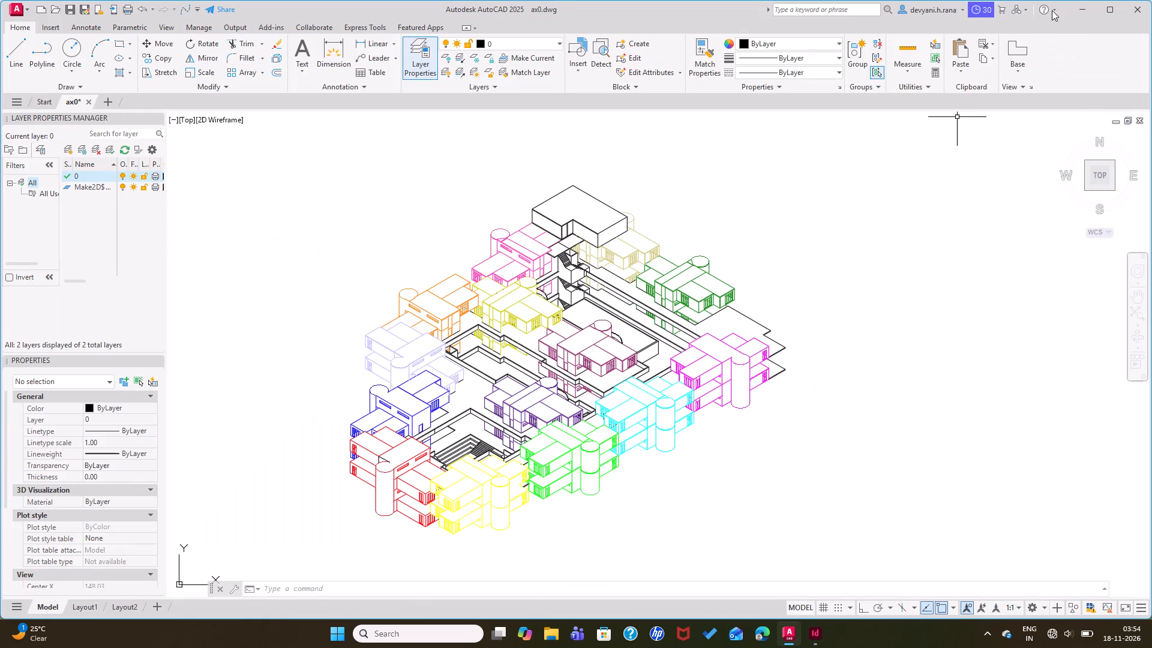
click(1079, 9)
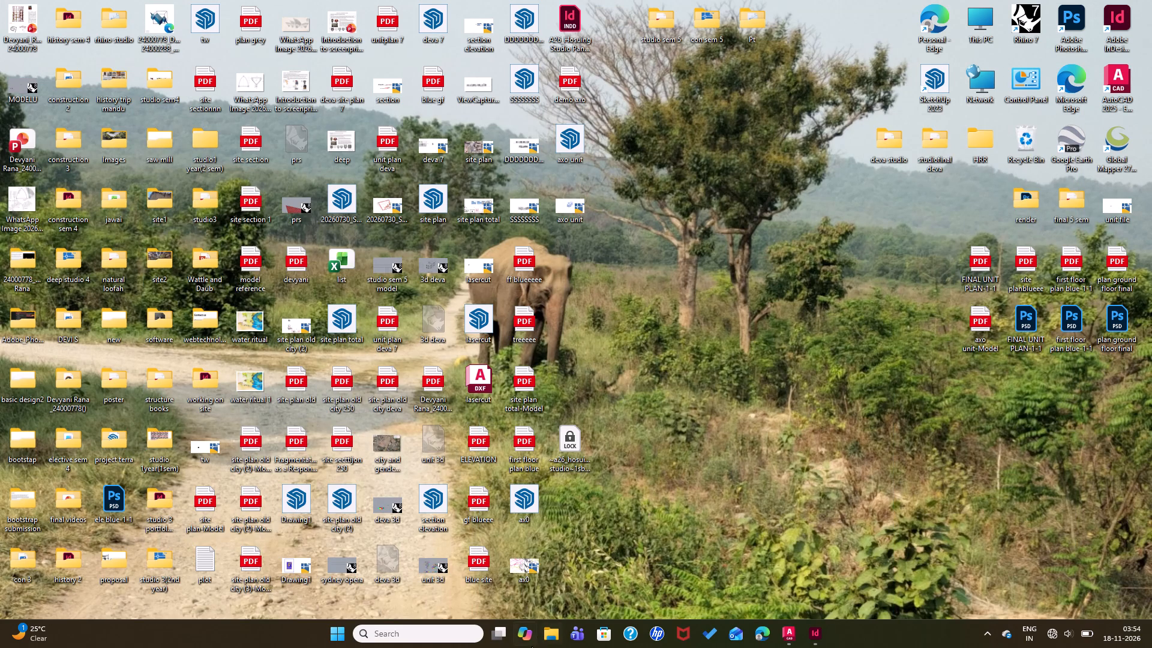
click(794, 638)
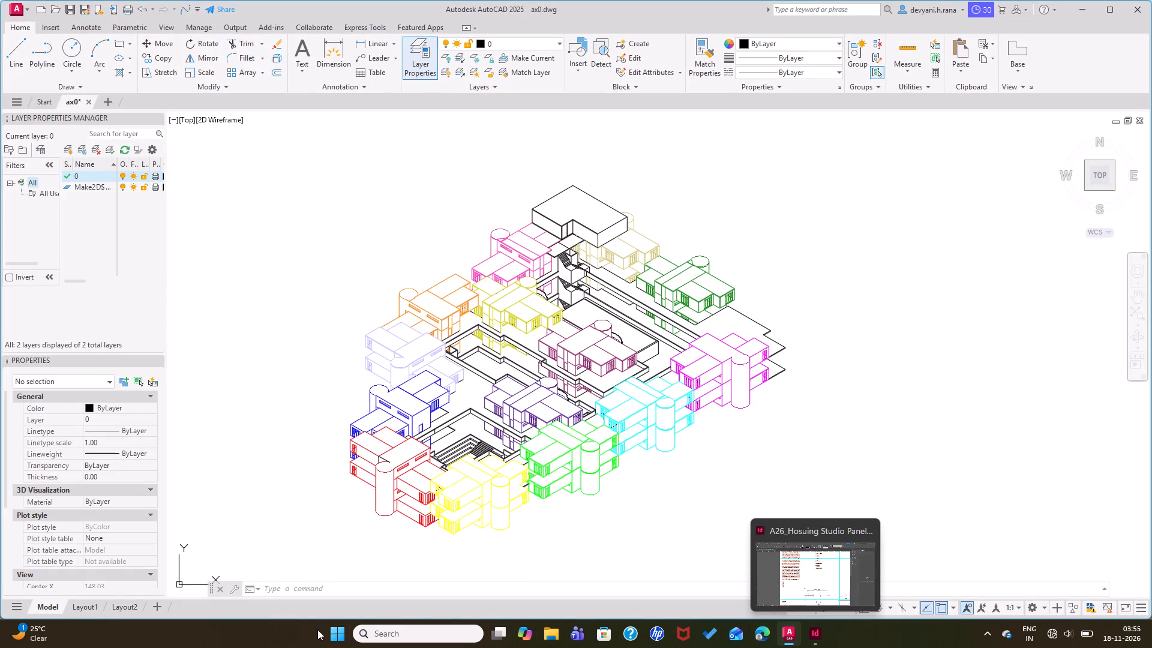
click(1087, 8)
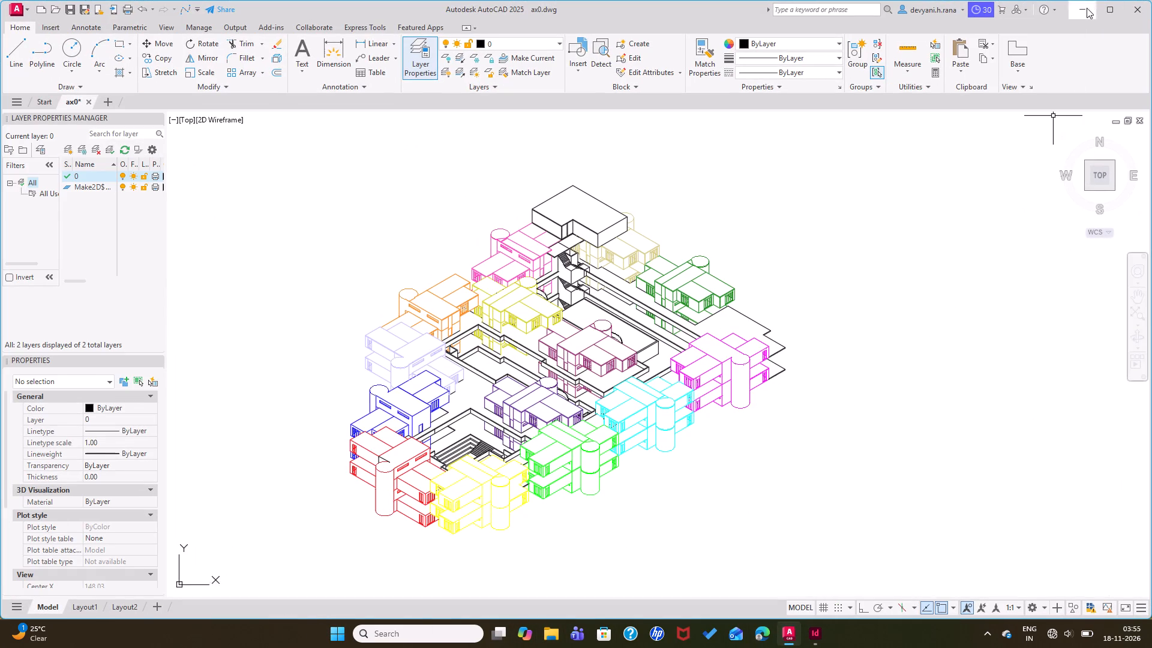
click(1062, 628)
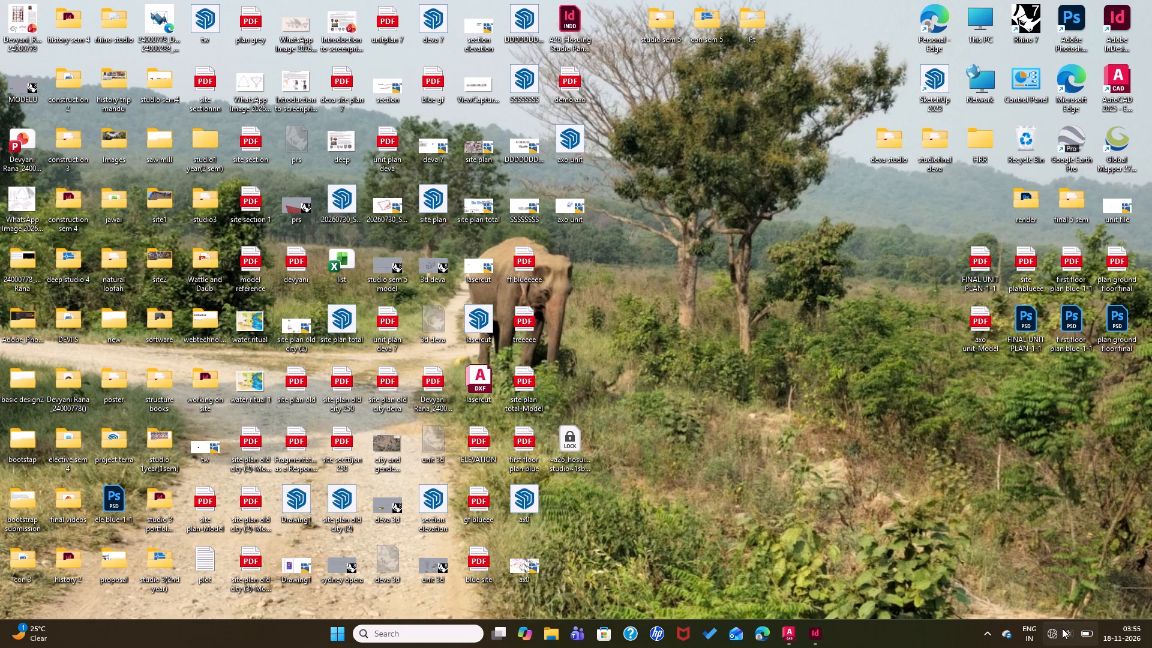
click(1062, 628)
Return to InDesign and close the application together with the studio panel document.
click(823, 636)
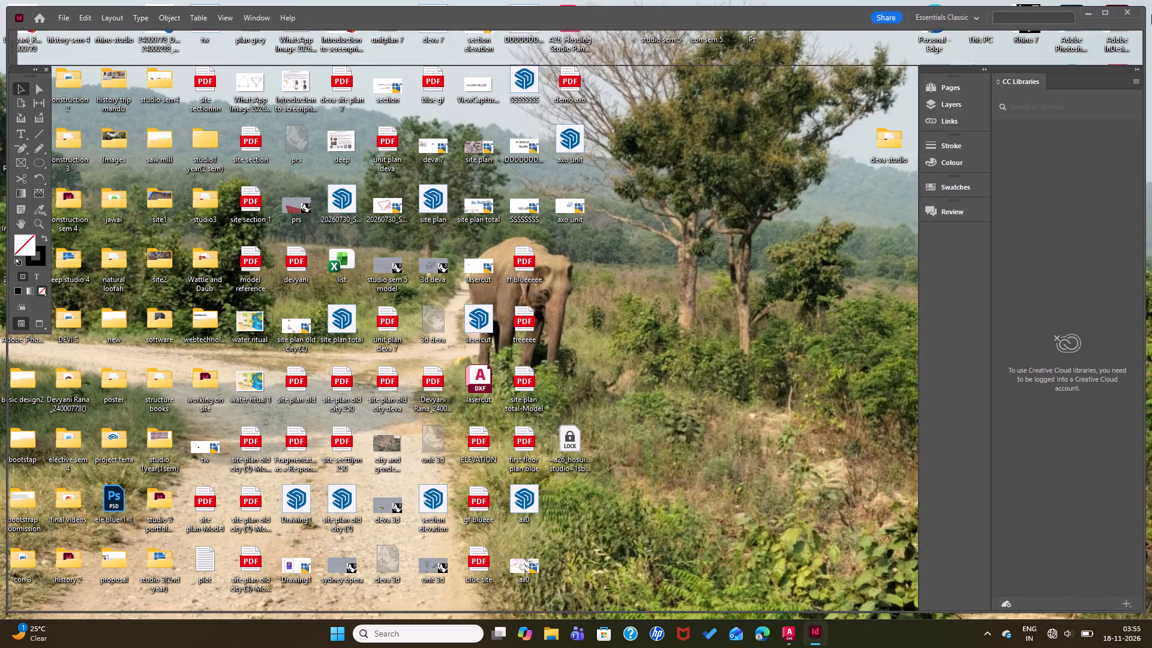
click(1127, 11)
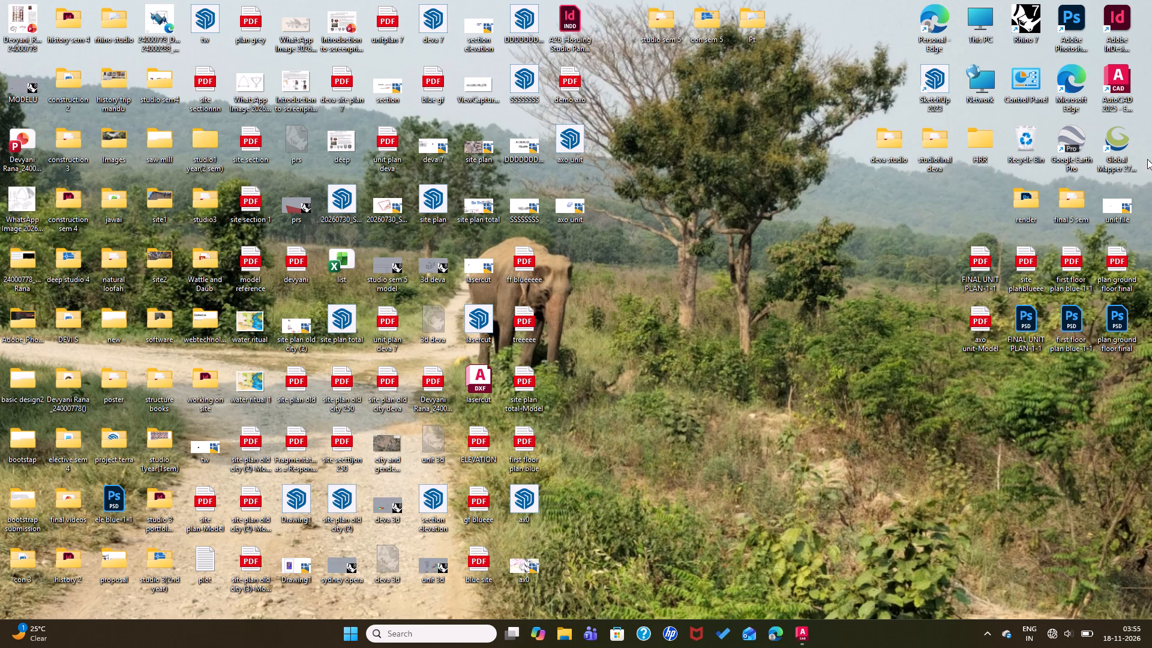
Switch to AutoCAD with the coloured axonometric drawing ax0.dwg.
click(803, 623)
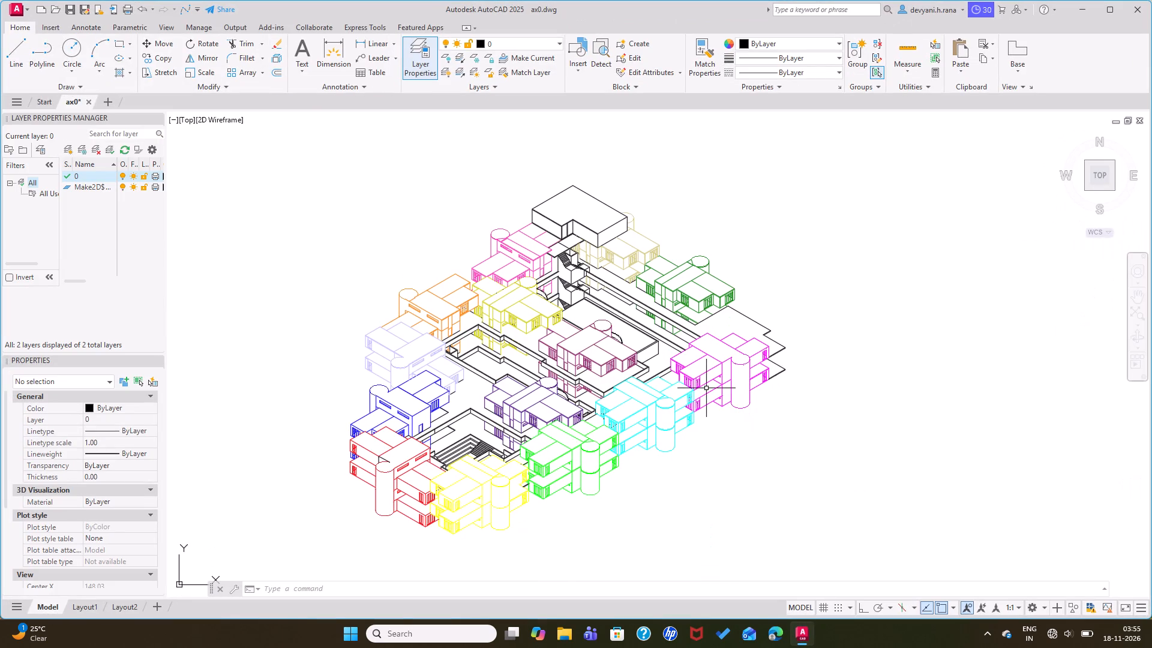